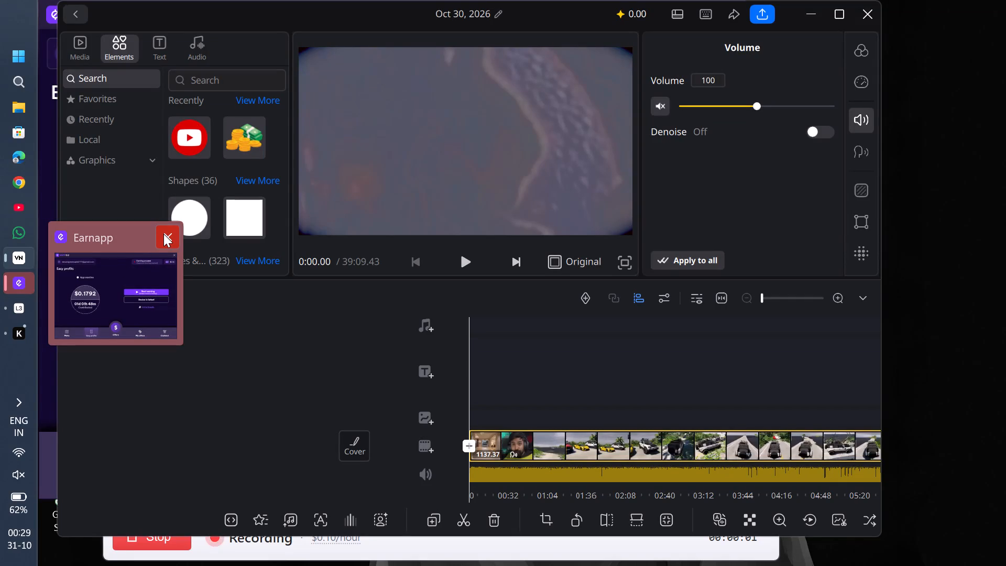
Close the Earnapp window.
left_click(165, 232)
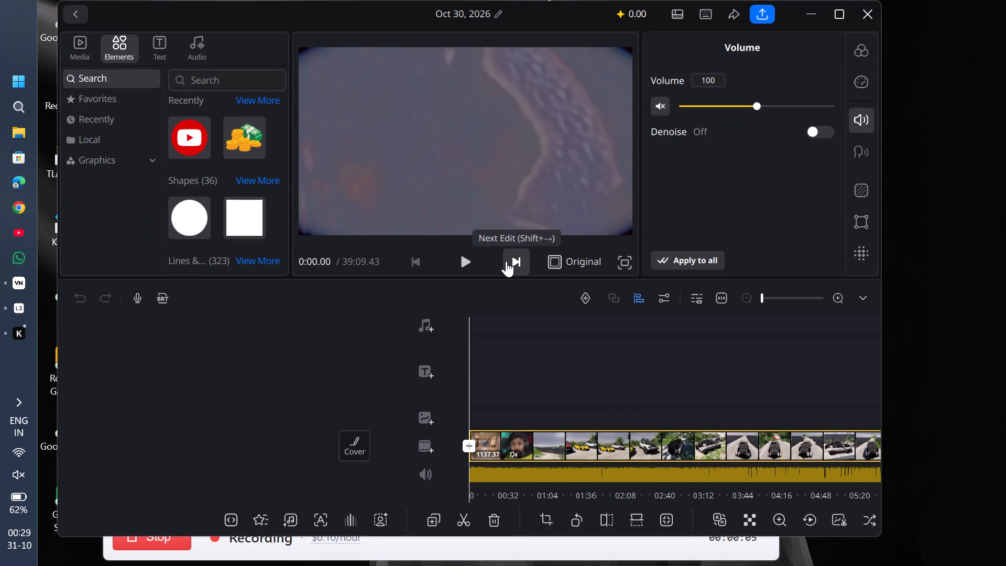
Maximize the VN video editor window and dismiss the account sign-in form.
key("F11")
left_click(396, 327)
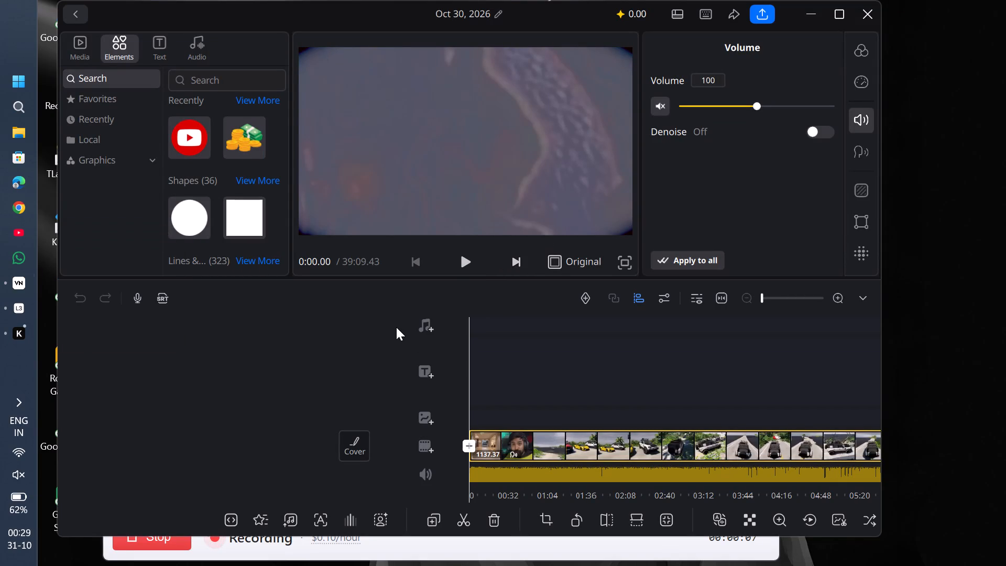
key("F11")
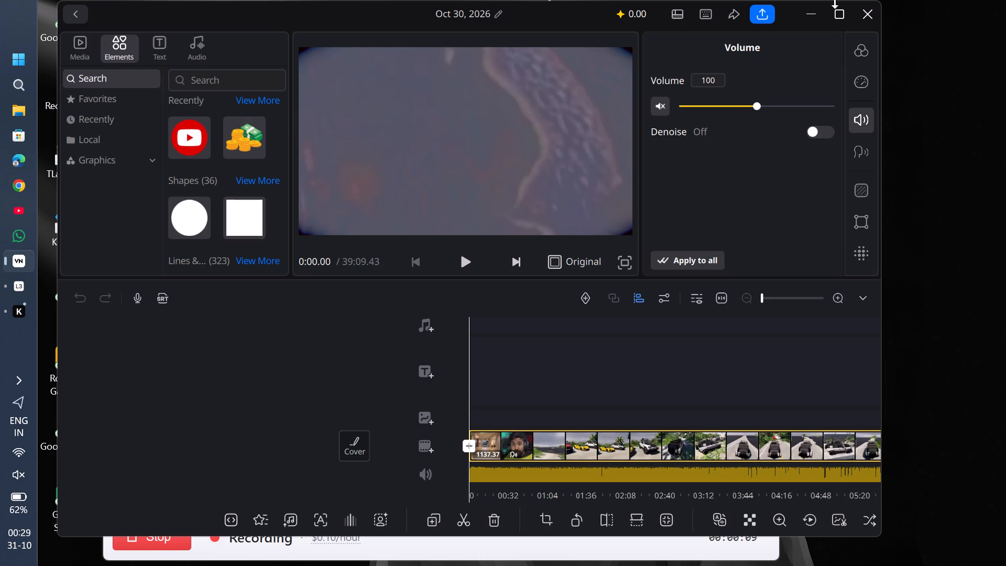
left_click(846, 16)
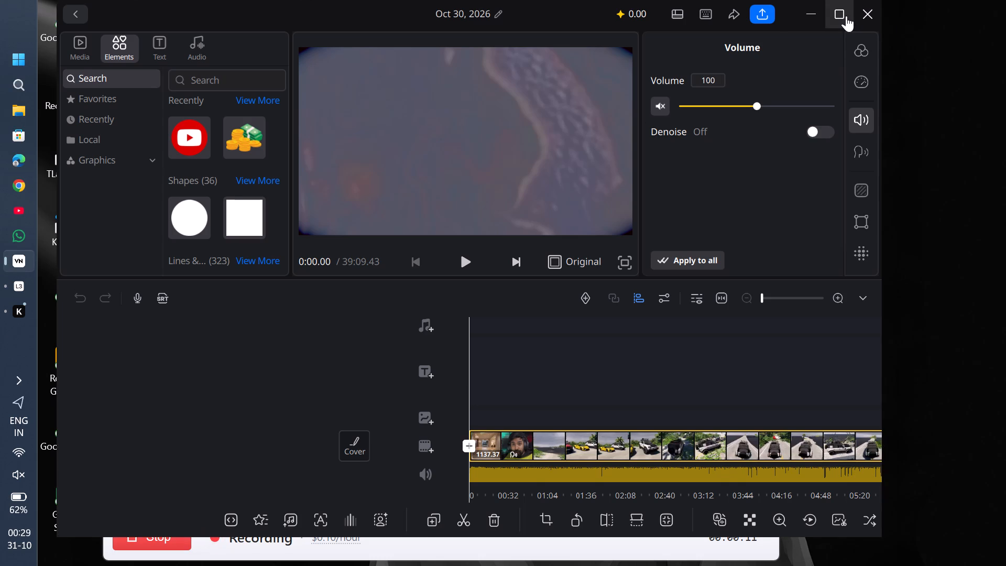
left_click(846, 16)
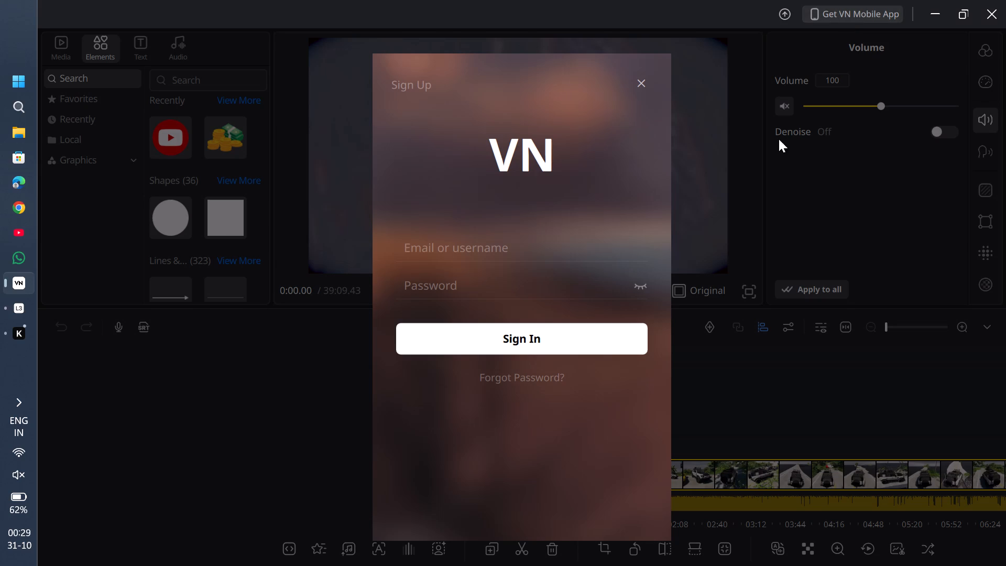
left_click(645, 81)
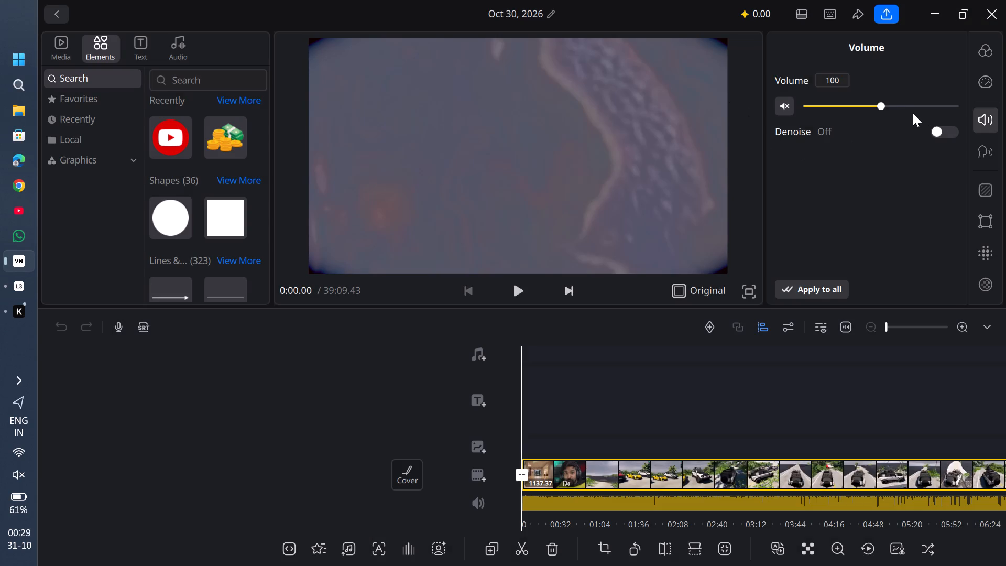
Lower the main video clip's volume to 6.
left_click_drag(878, 108, 812, 118)
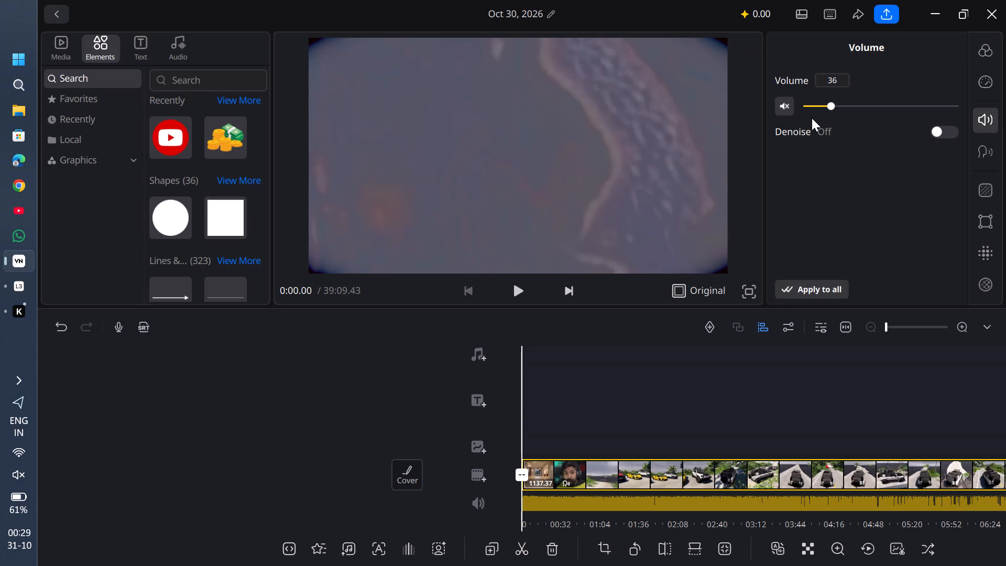
left_click_drag(812, 118, 808, 118)
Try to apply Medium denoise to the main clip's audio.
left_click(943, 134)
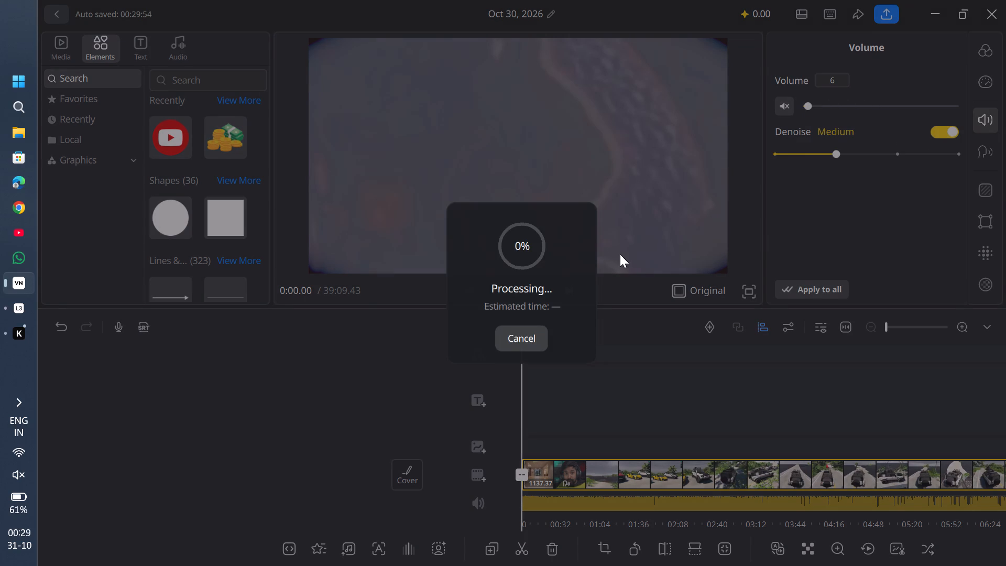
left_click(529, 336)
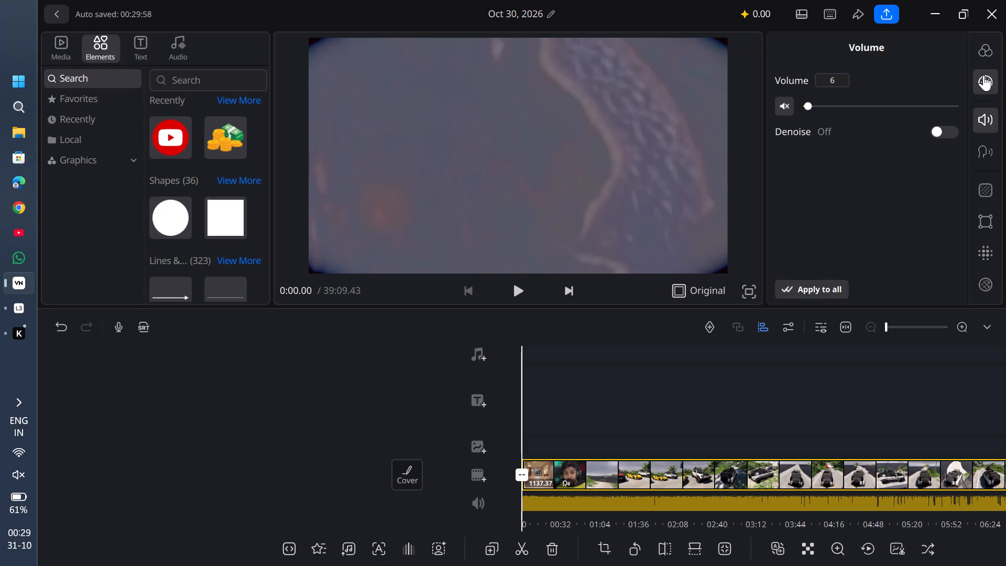
Apply the Alien voice effect to the main clip.
left_click(989, 161)
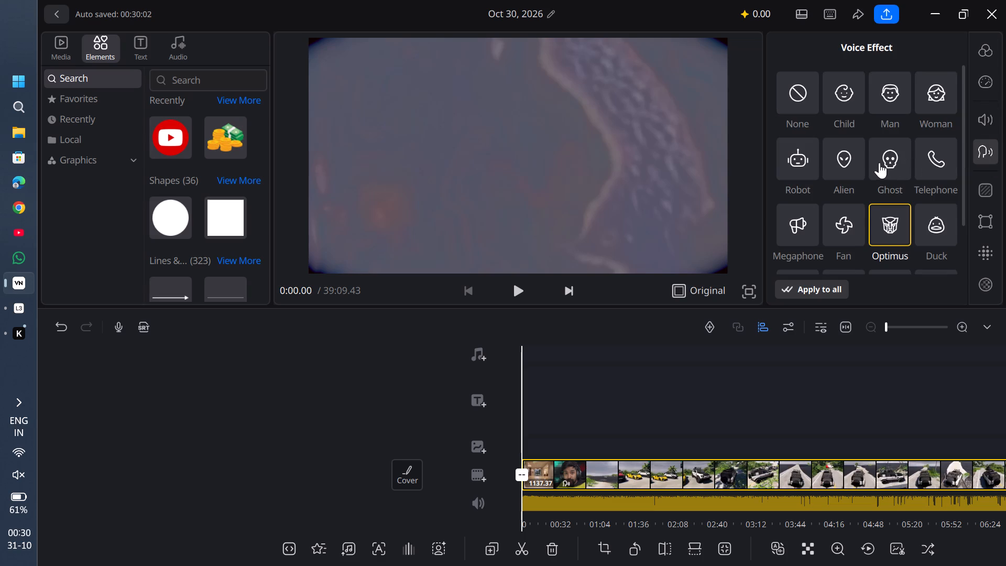
left_click(846, 155)
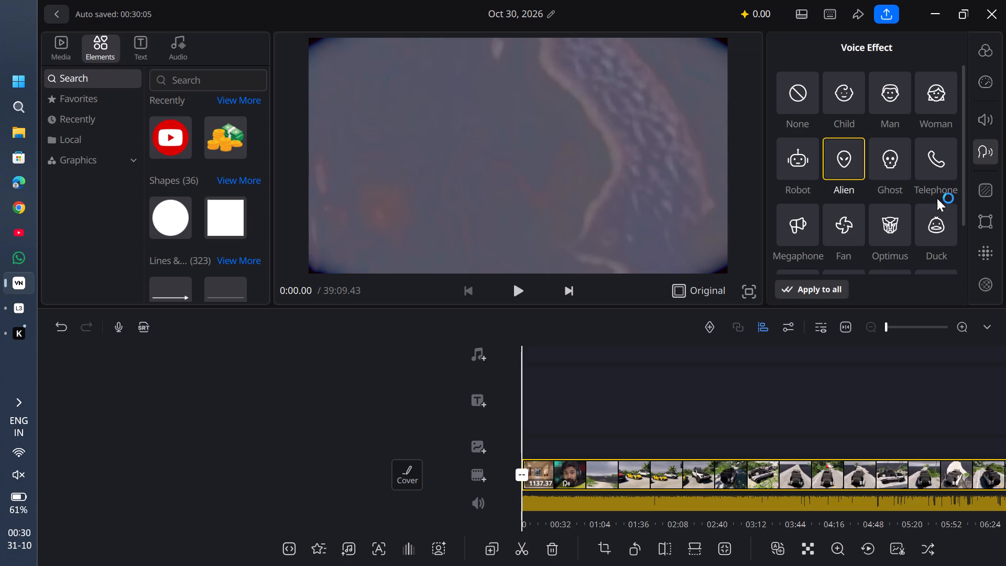
Set the main clip's background color to the near-black 140808.
left_click(983, 188)
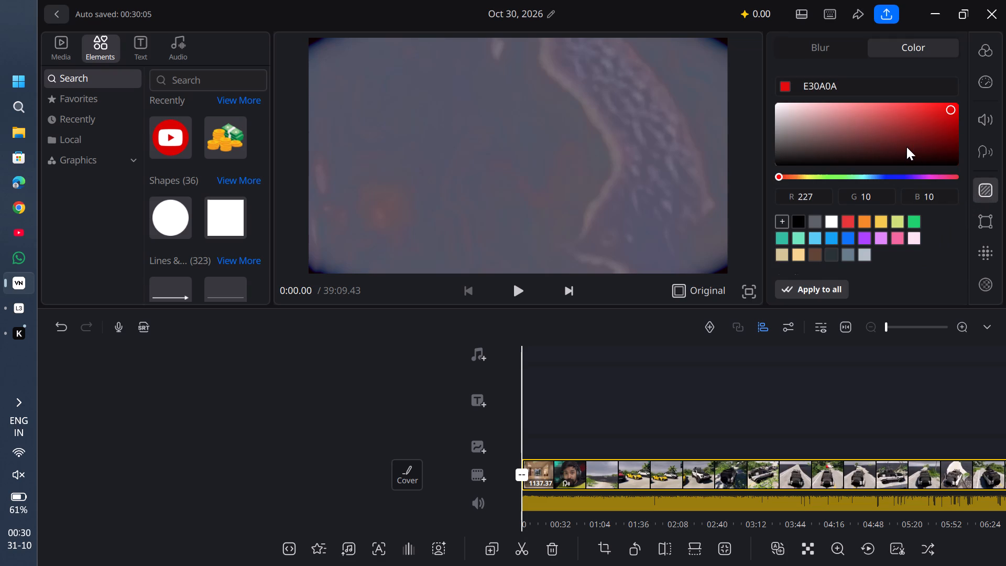
left_click(909, 165)
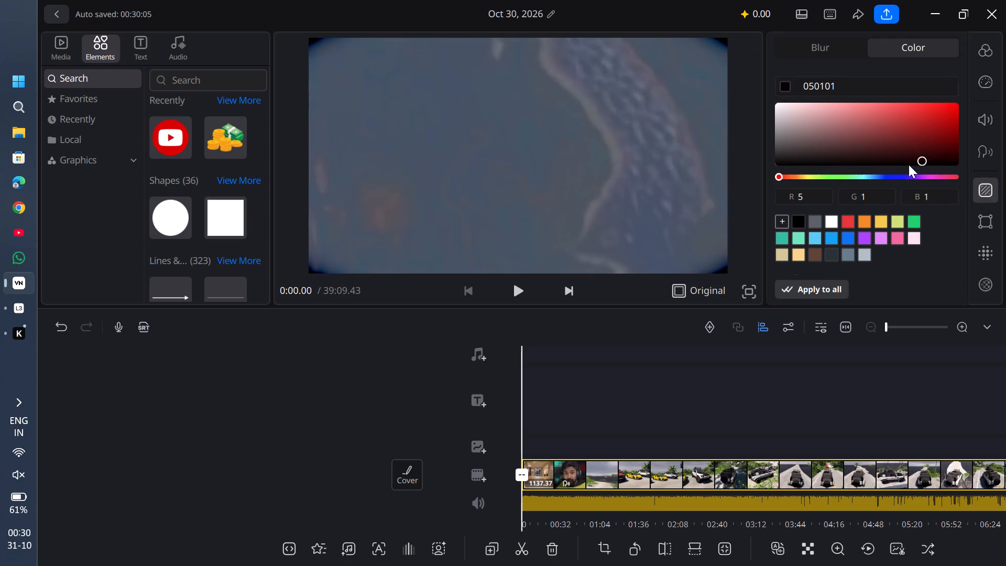
left_click(890, 161)
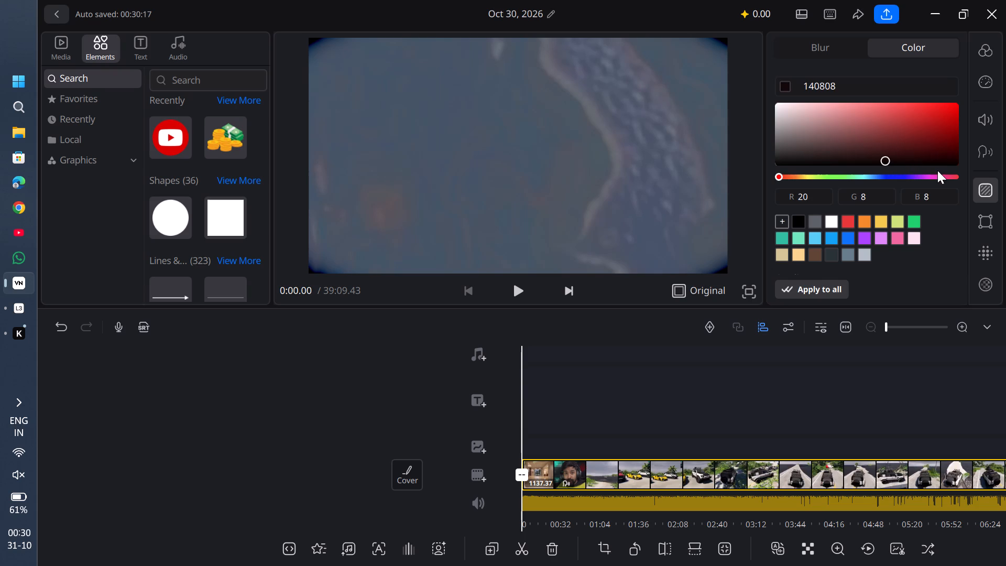
Give the main clip a border of width 32 in the near-black color 110E0E.
left_click(989, 220)
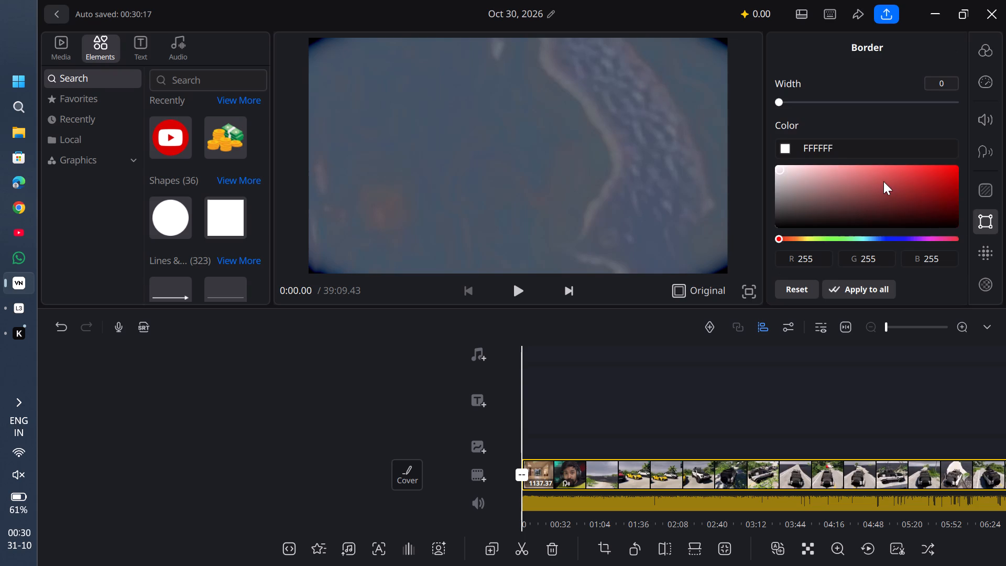
left_click_drag(883, 181, 806, 224)
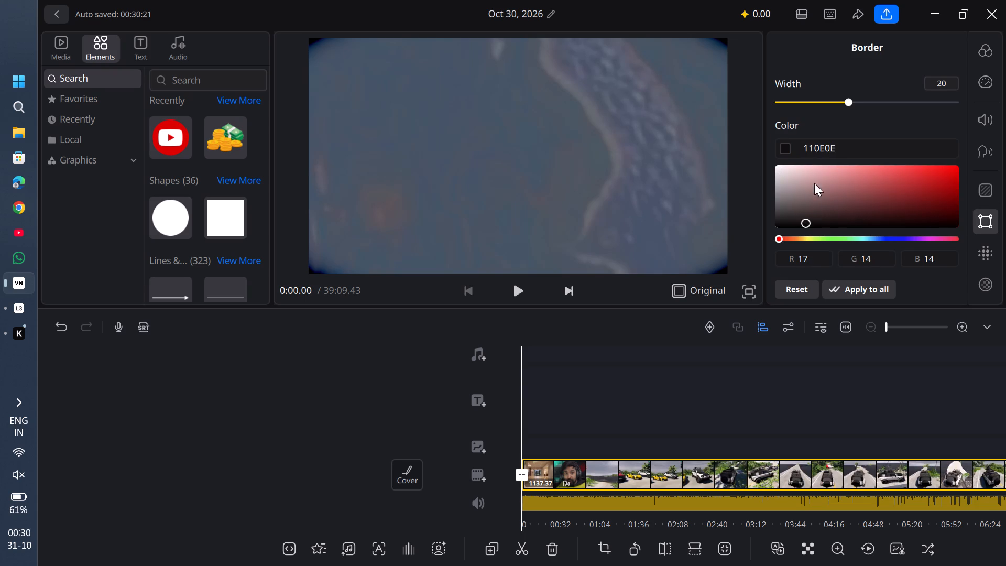
left_click_drag(844, 105, 894, 109)
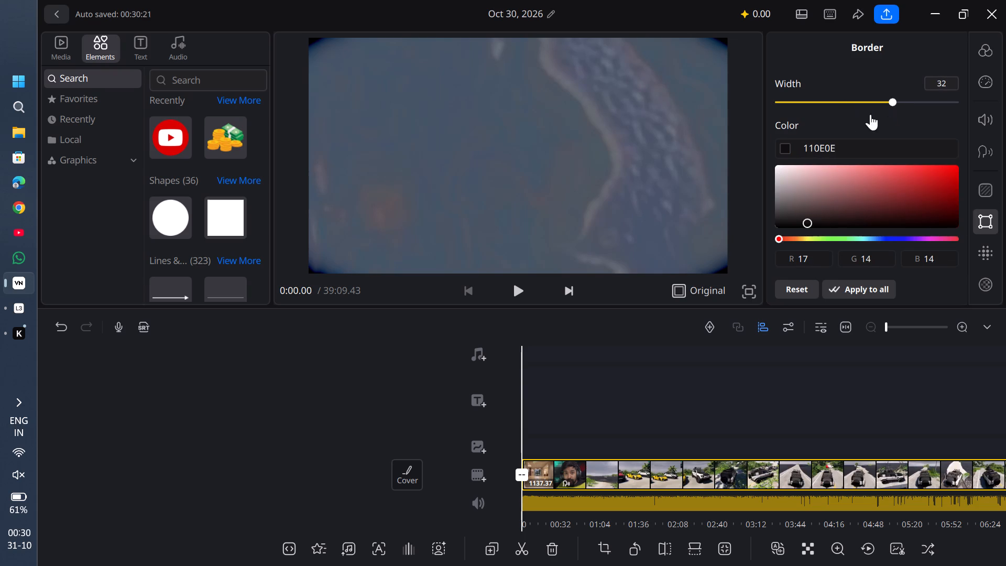
Play the project preview from the beginning.
left_click(522, 296)
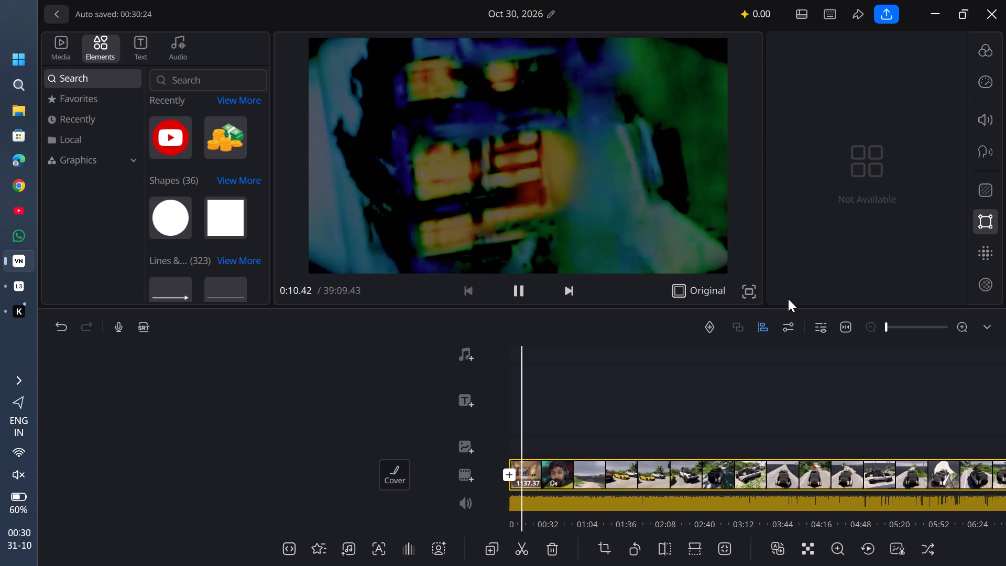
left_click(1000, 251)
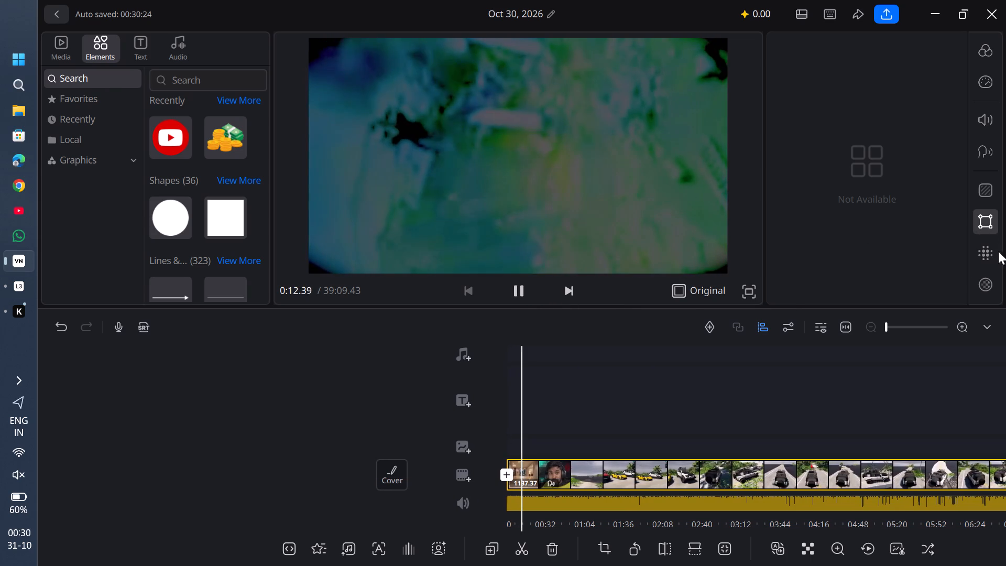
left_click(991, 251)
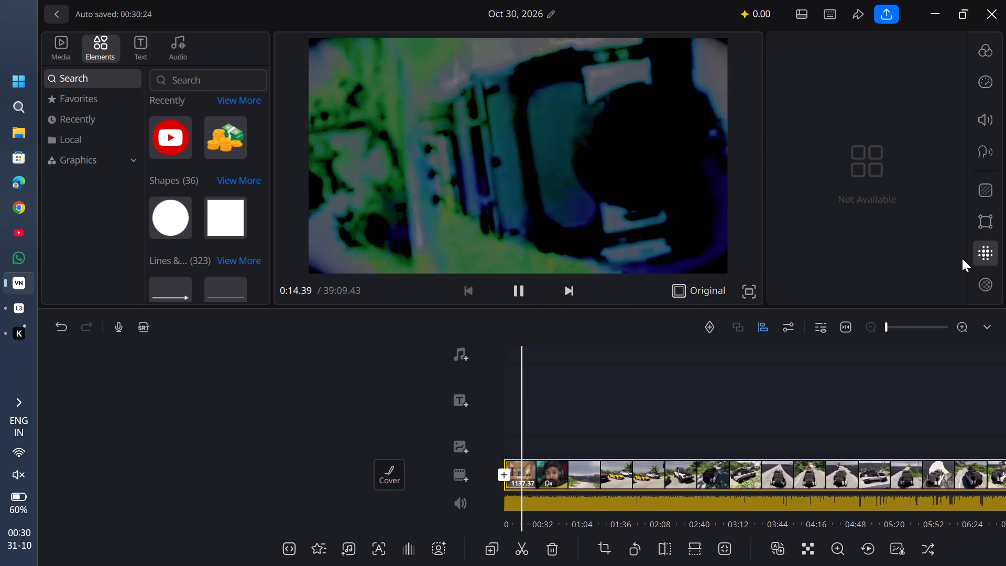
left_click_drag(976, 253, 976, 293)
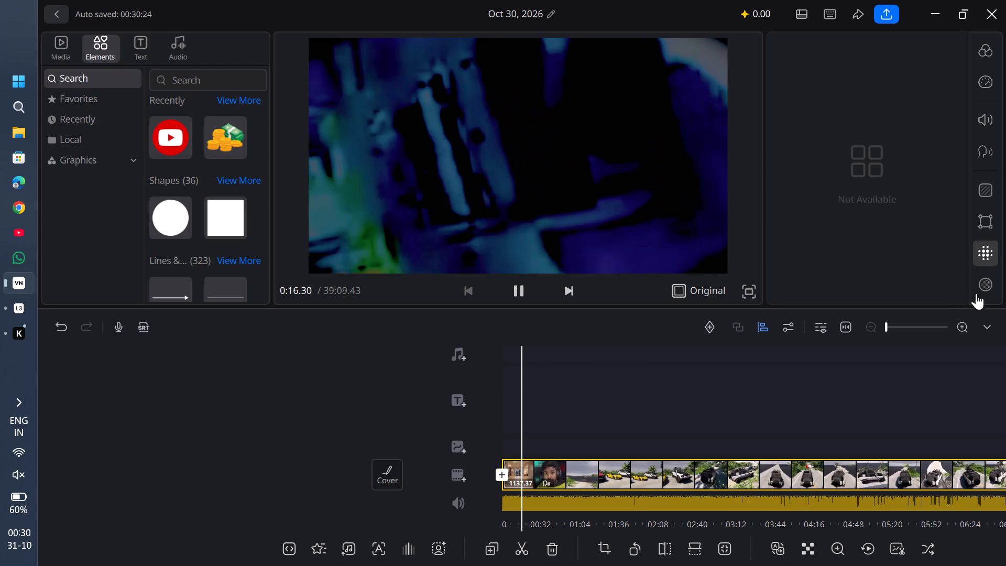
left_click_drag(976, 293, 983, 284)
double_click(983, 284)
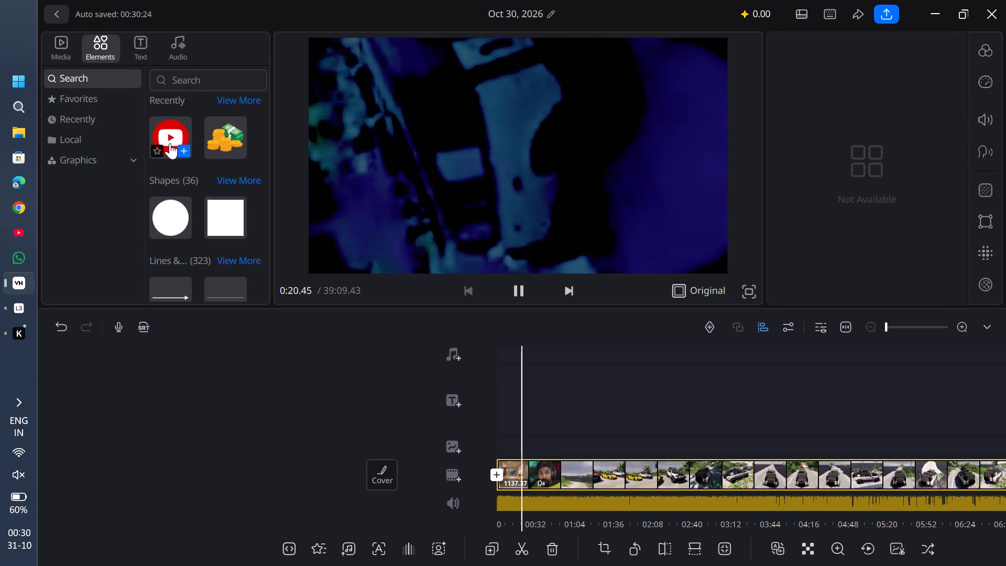
Add the round YouTube logo sticker to the lower right of the video frame and rotate it 90° counterclockwise.
left_click_drag(170, 143, 402, 235)
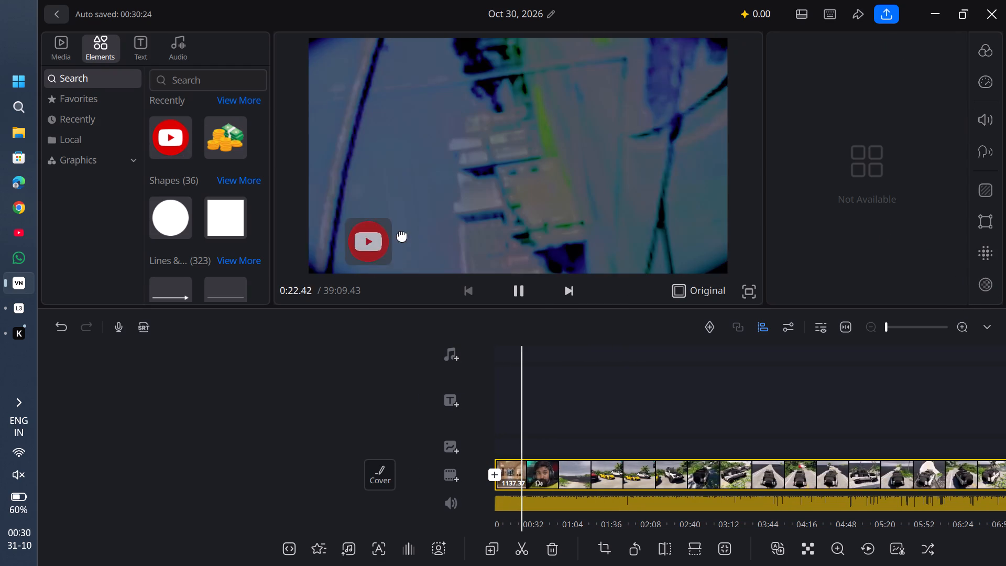
left_click_drag(402, 235, 631, 224)
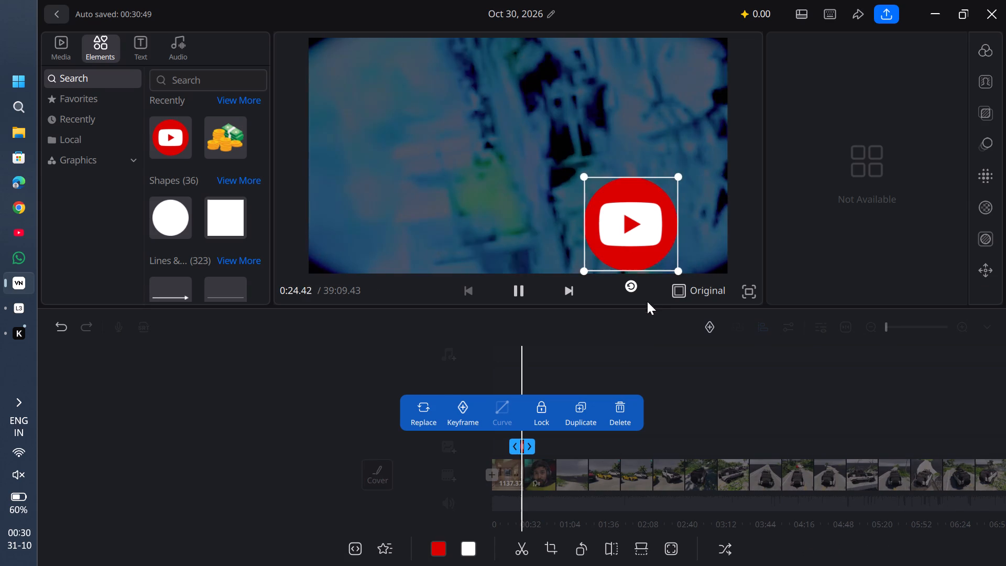
left_click_drag(629, 287, 693, 222)
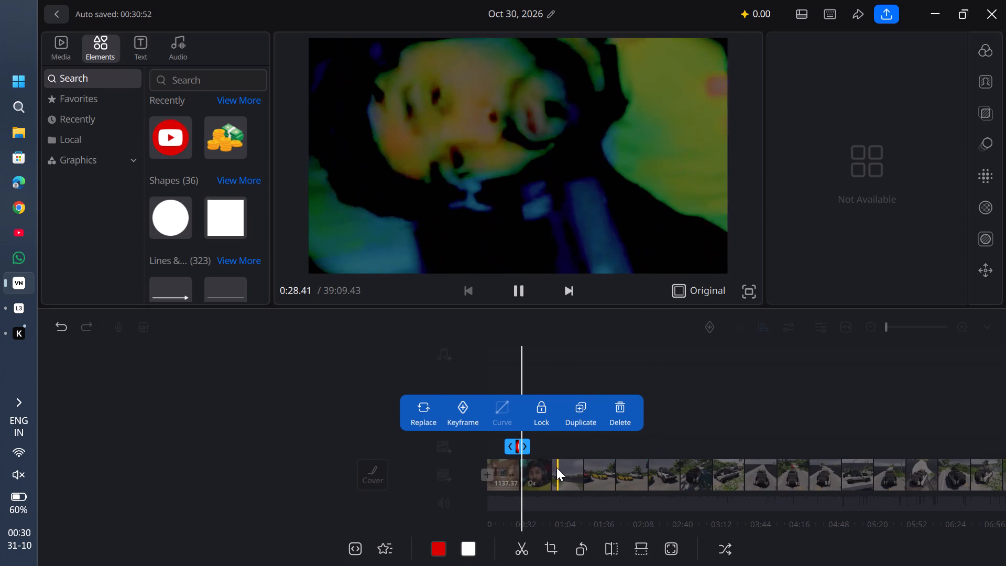
Extend the YouTube logo sticker's duration on the timeline to about 419 seconds.
left_click_drag(528, 448, 1005, 415)
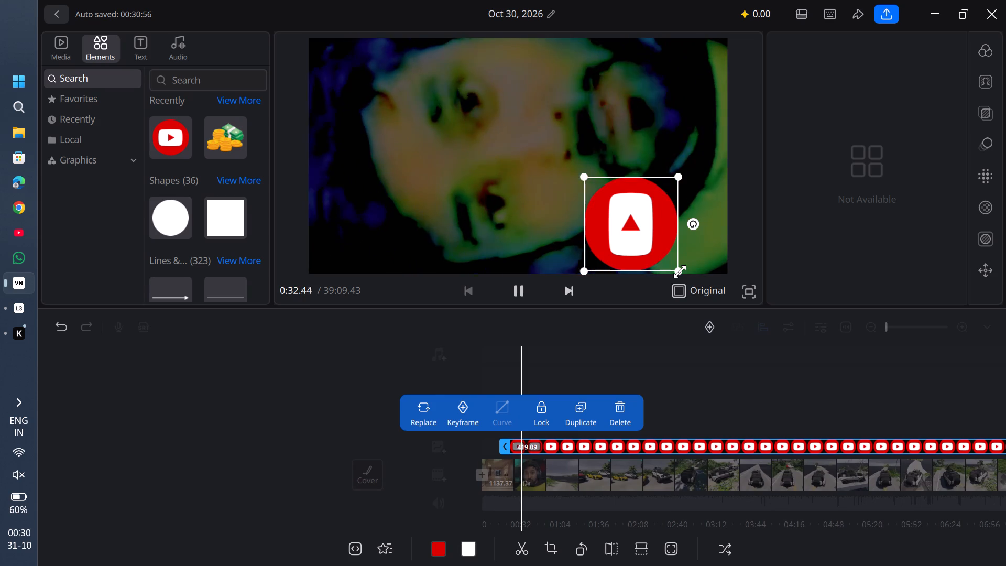
Shrink the YouTube logo to a small badge, place it near the lower-right corner of the video frame, and deselect it.
left_click_drag(680, 271, 608, 225)
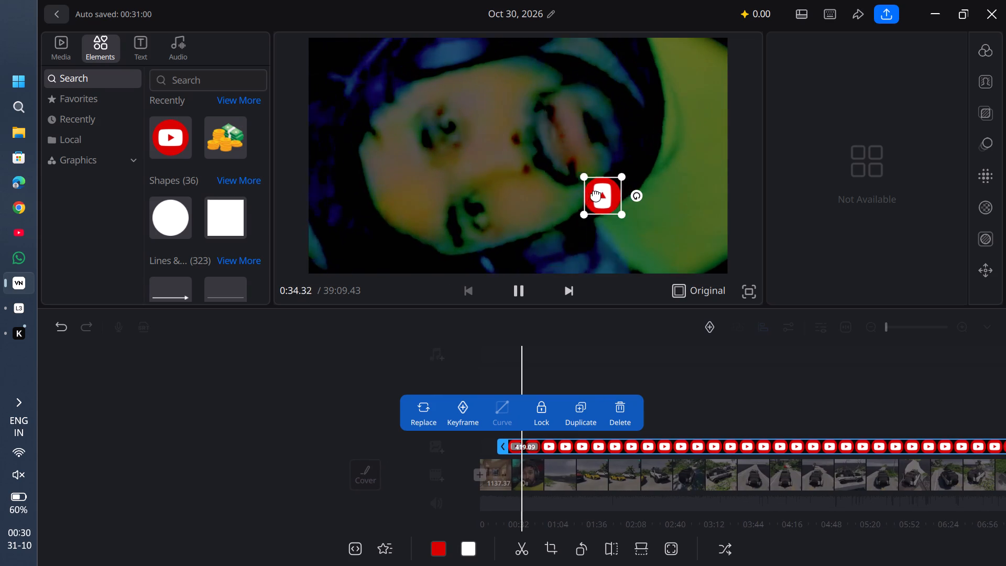
left_click_drag(605, 196, 693, 239)
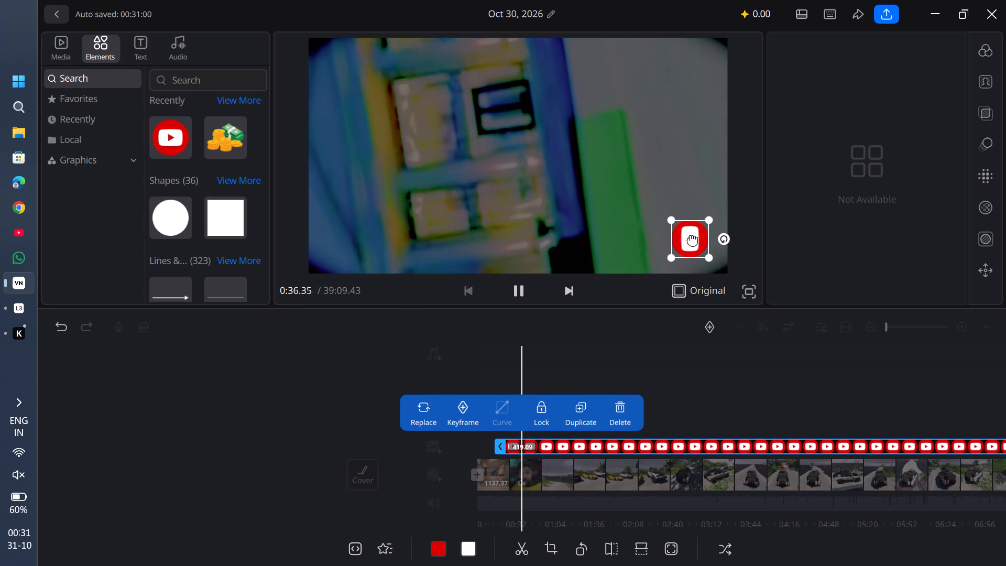
left_click_drag(708, 258, 685, 238)
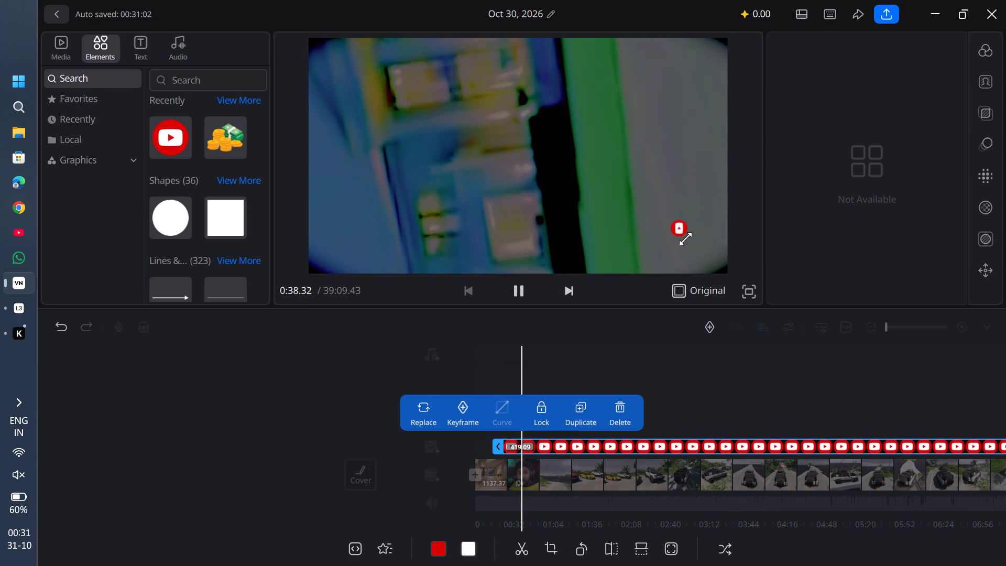
left_click_drag(685, 238, 686, 240)
left_click_drag(679, 227, 697, 249)
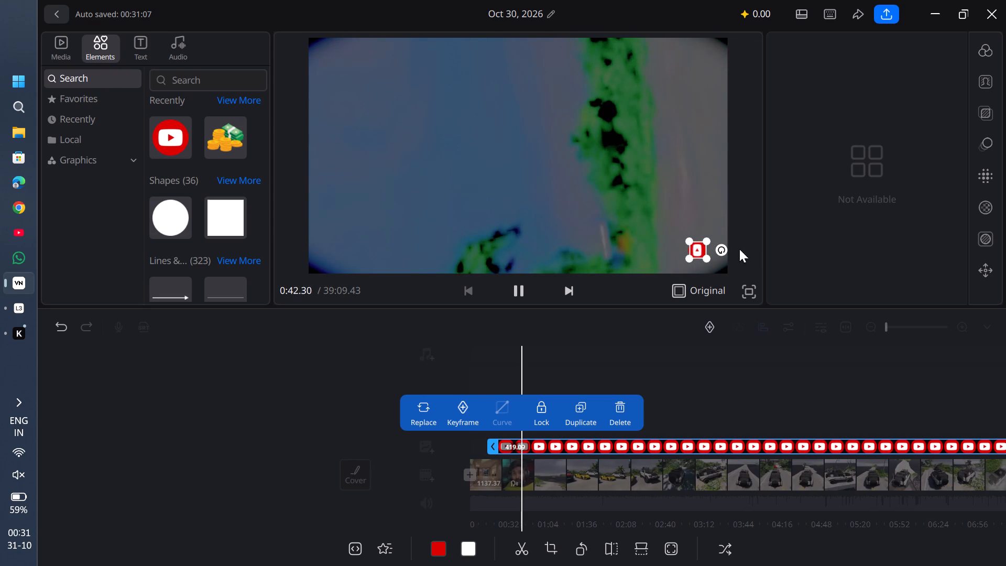
left_click(769, 253)
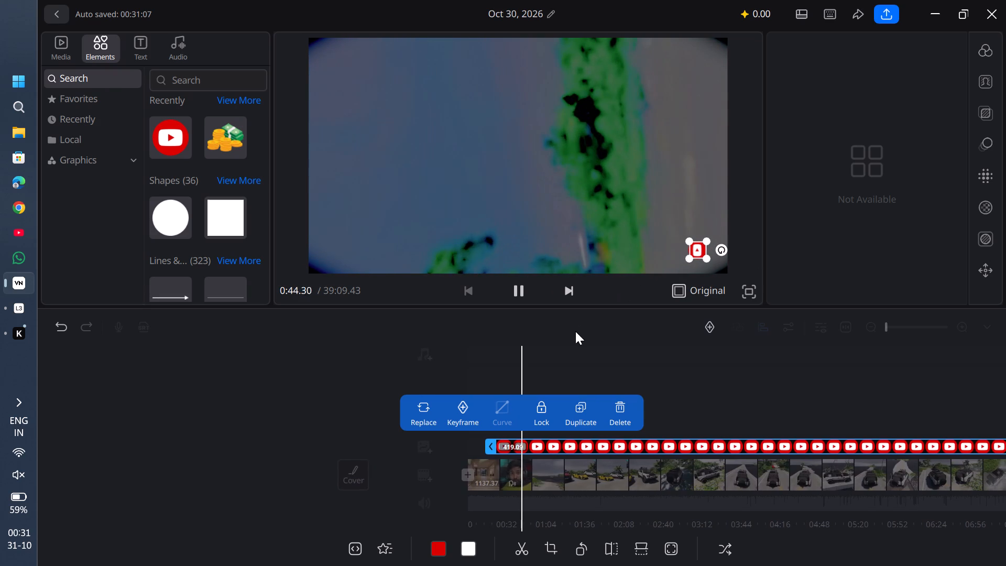
left_click(575, 331)
left_click(608, 251)
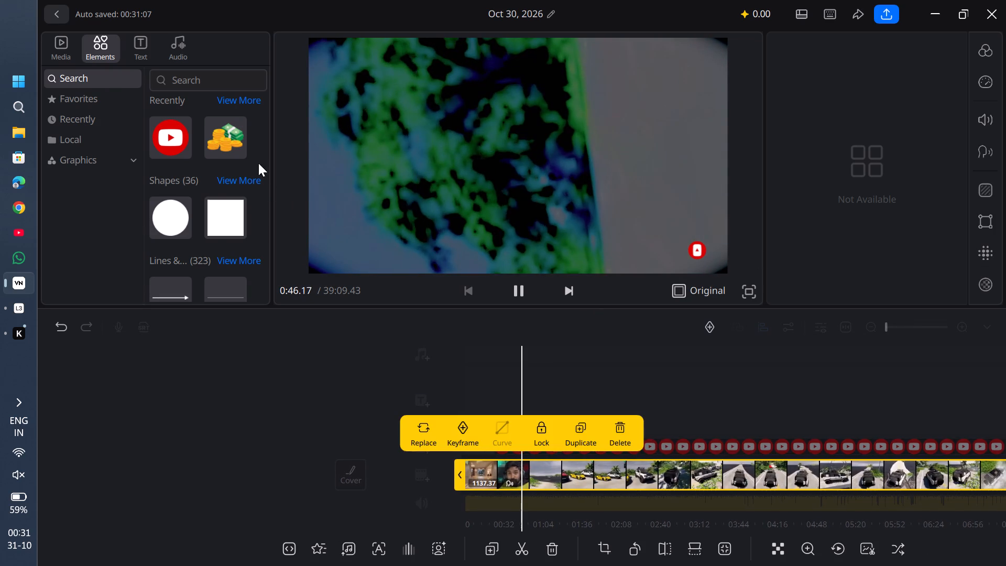
Add the red SUBSCRIBE sticker with the YouTube play symbol from the Social elements to the center of the video frame.
scroll(212, 219, "down", 5)
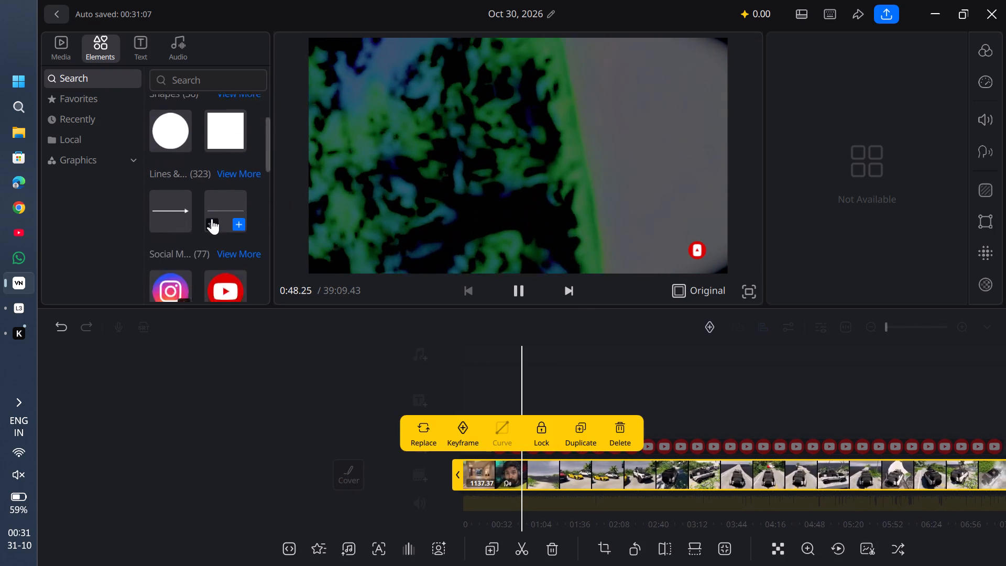
scroll(212, 219, "down", 3)
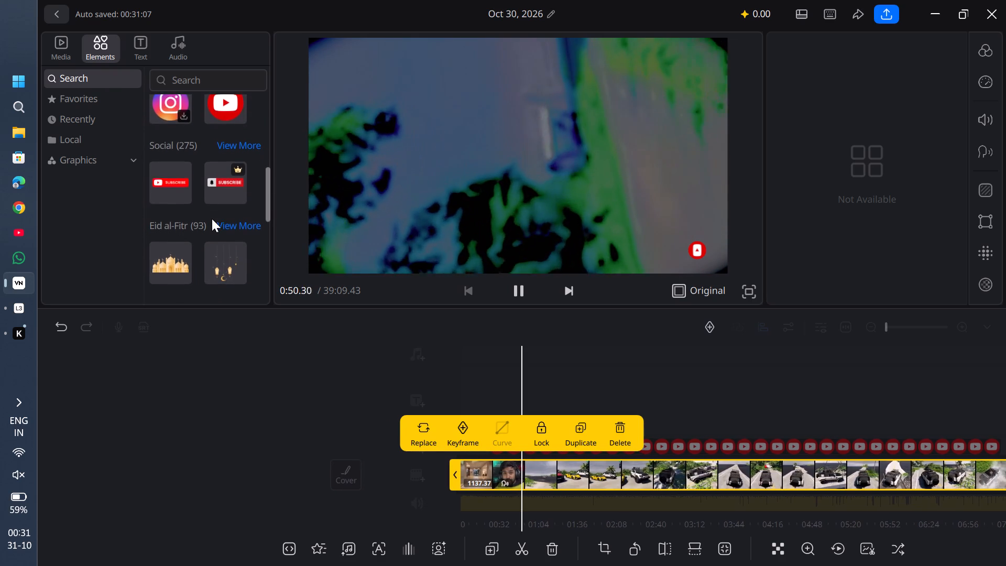
left_click_drag(173, 187, 501, 164)
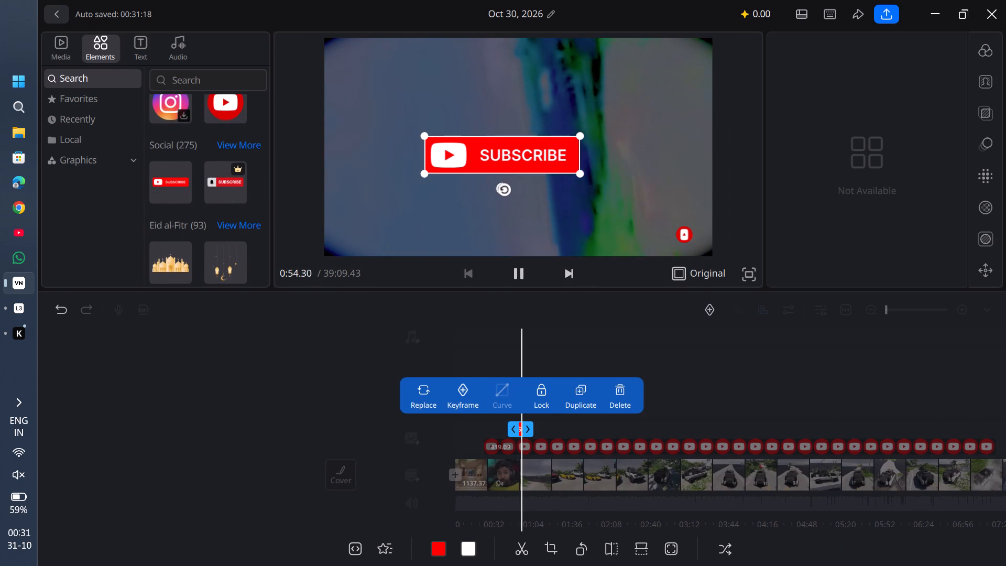
Extend the SUBSCRIBE sticker's duration on the timeline to about 442 seconds.
left_click_drag(504, 190, 550, 122)
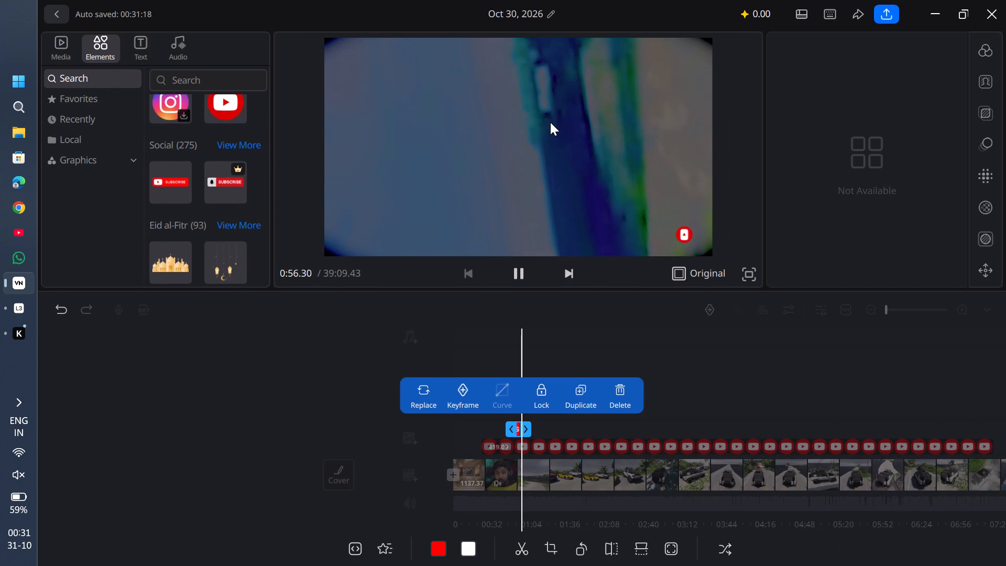
left_click_drag(524, 428, 696, 406)
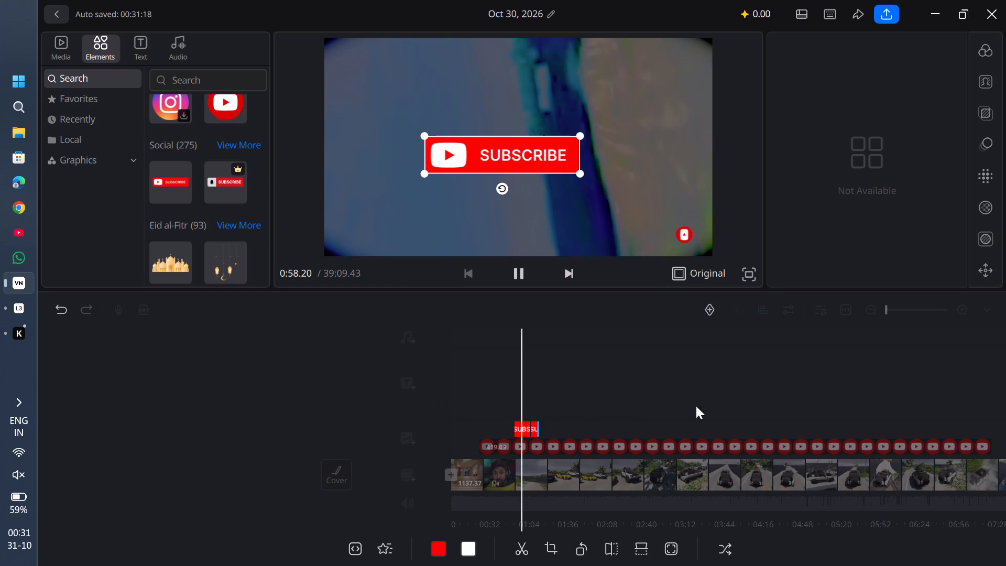
left_click_drag(696, 406, 1005, 411)
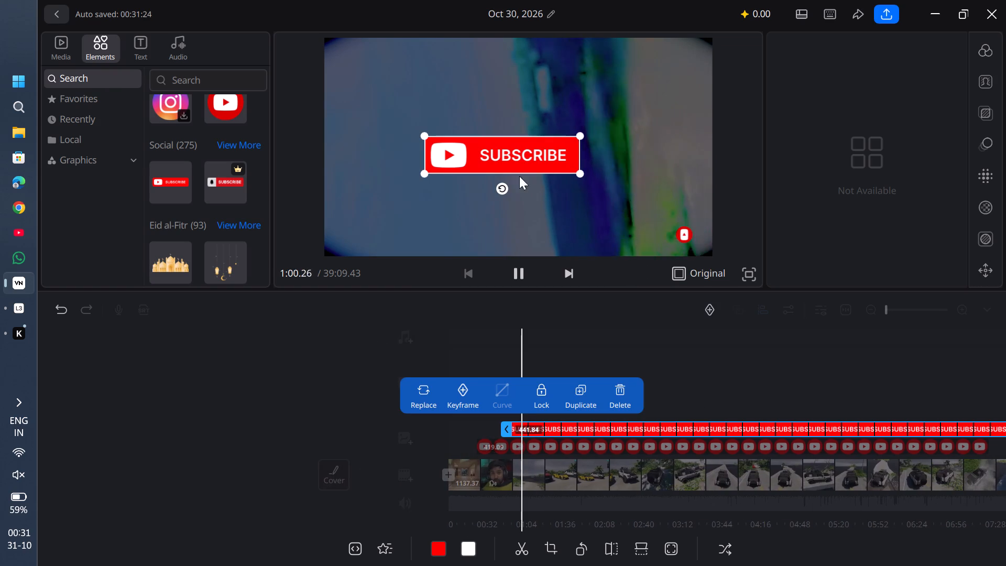
Rotate the SUBSCRIBE sticker 90° counterclockwise so its text reads upward.
left_click_drag(501, 185, 556, 151)
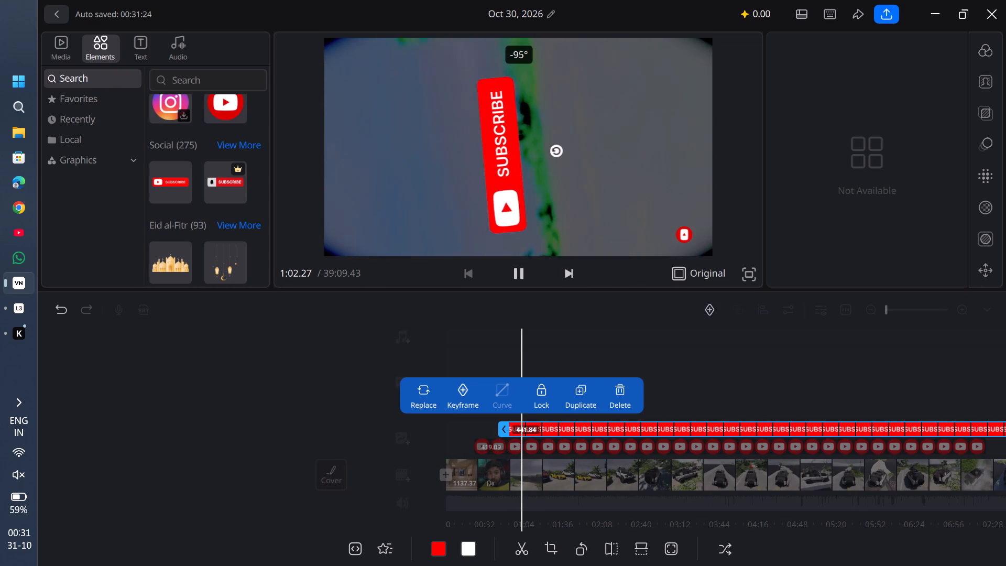
left_click_drag(556, 151, 555, 162)
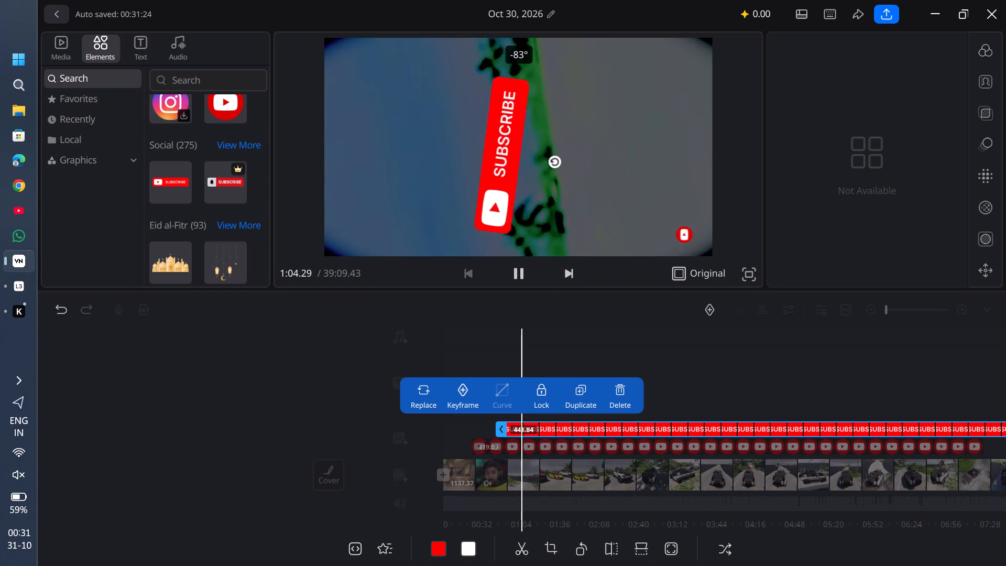
left_click_drag(555, 162, 553, 155)
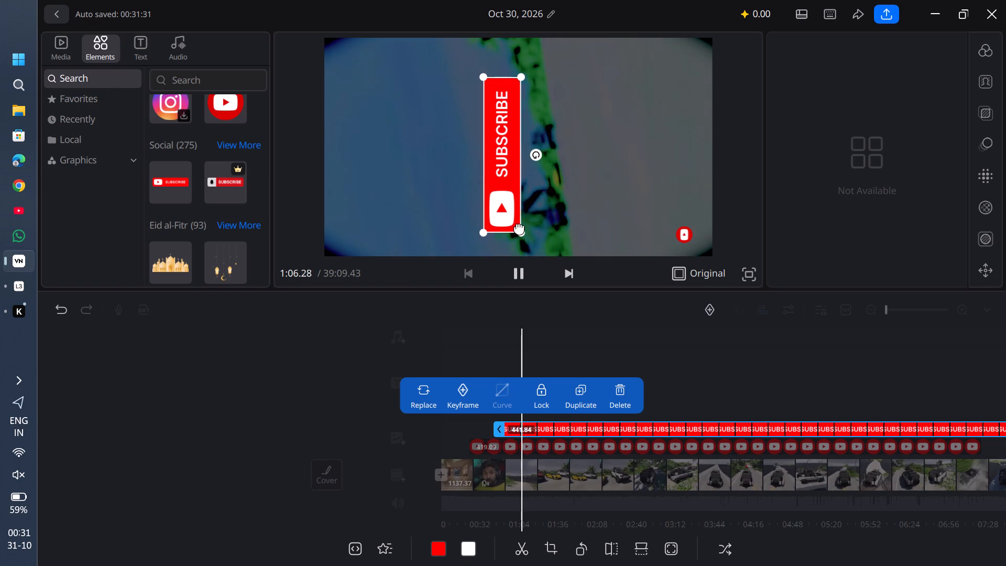
Shrink the SUBSCRIBE sticker to a small vertical badge and place it directly above the YouTube logo in the video frame.
left_click_drag(521, 234, 480, 146)
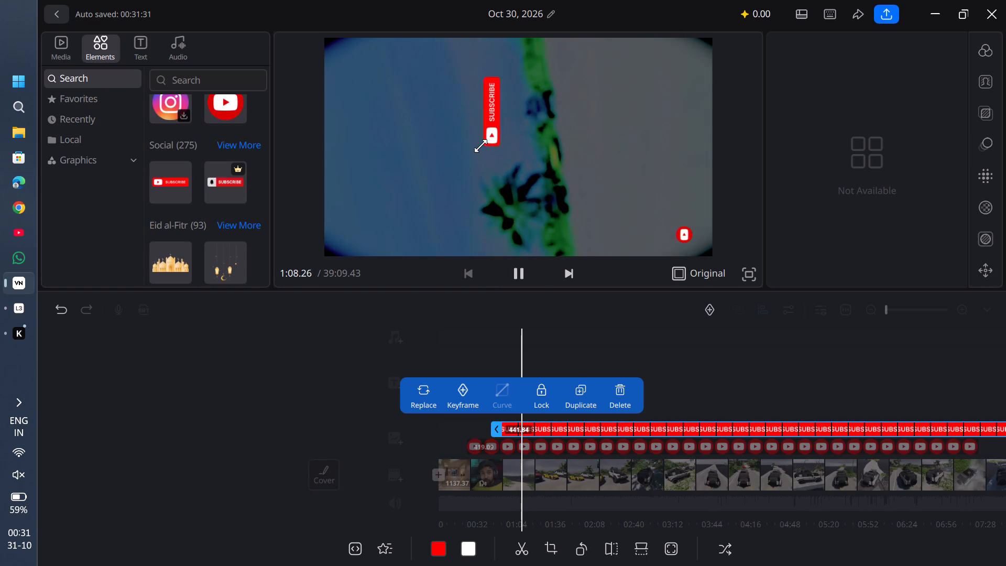
left_click_drag(480, 146, 476, 136)
left_click_drag(494, 97, 649, 139)
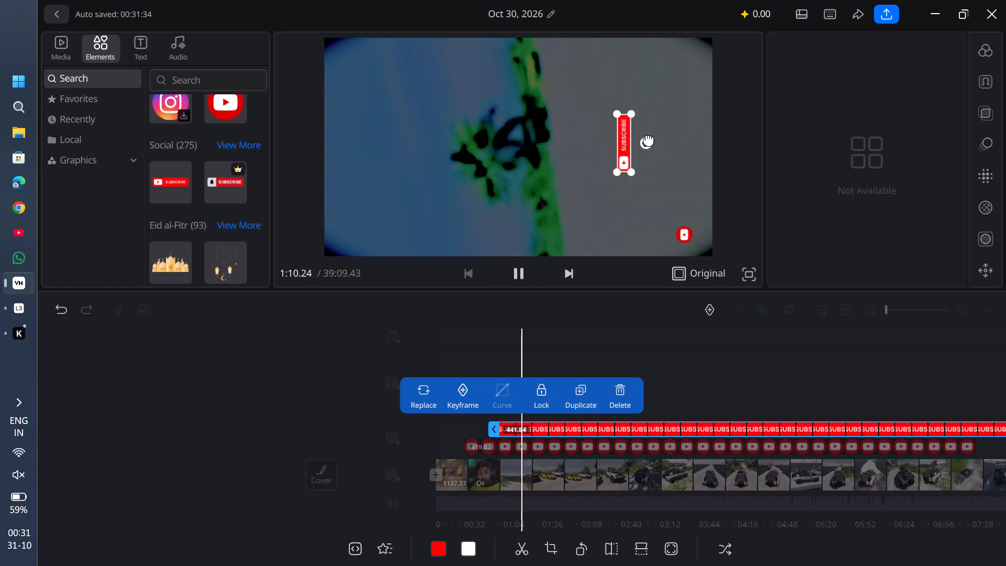
left_click_drag(649, 139, 693, 166)
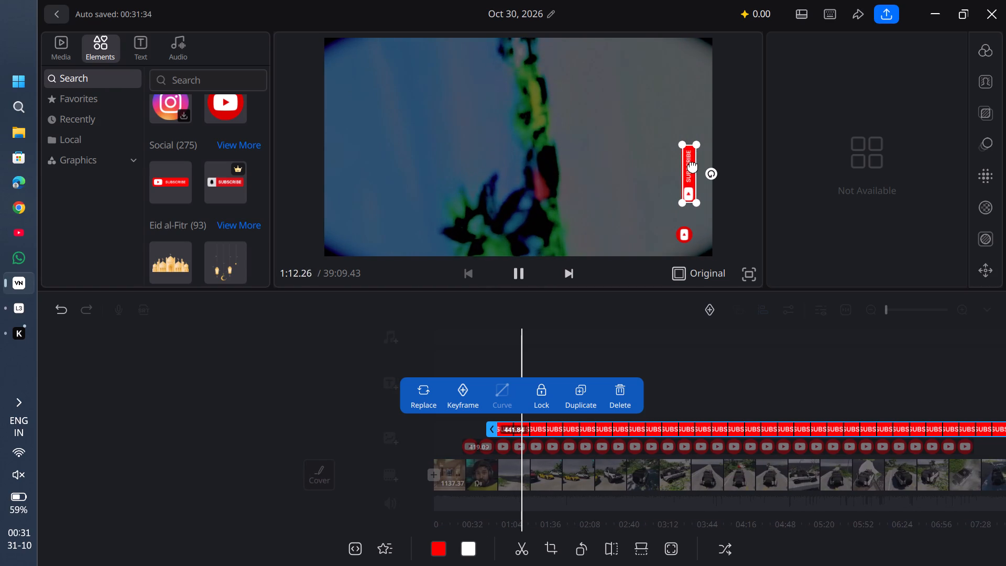
left_click_drag(693, 166, 688, 167)
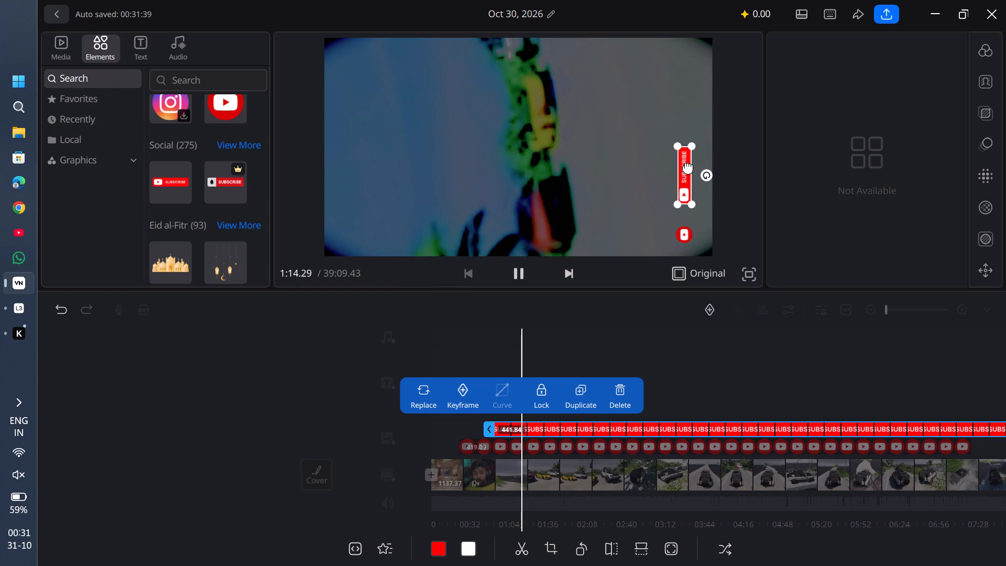
Add the floating red hearts sticker from the Social M... elements category to the center of the video frame.
scroll(212, 223, "down", 3)
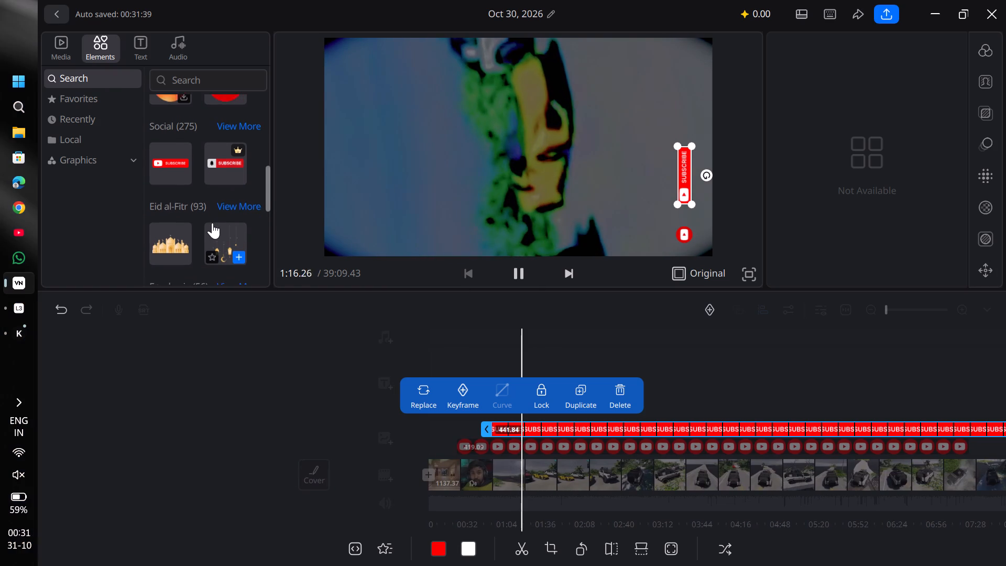
scroll(212, 223, "down", 5)
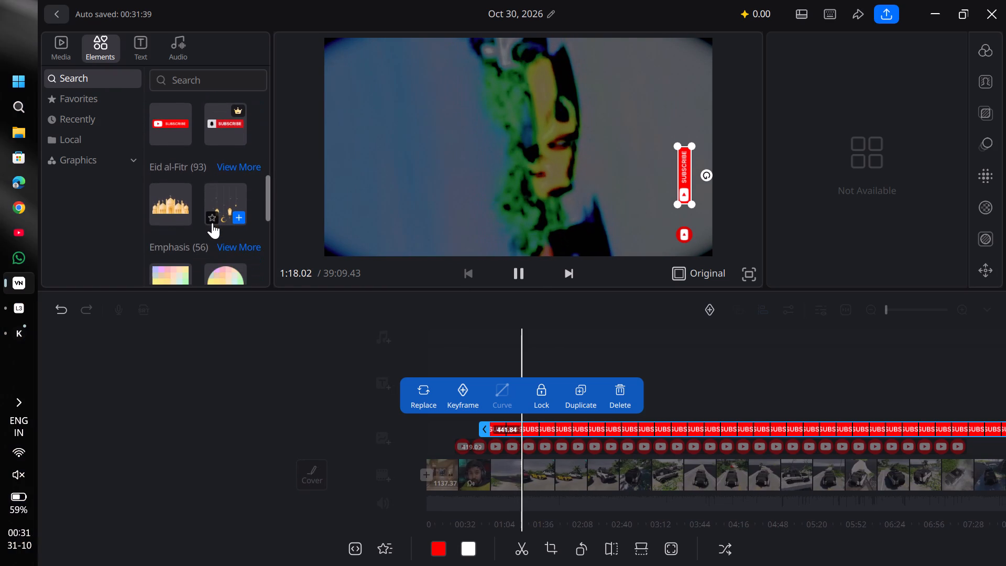
scroll(212, 223, "down", 1)
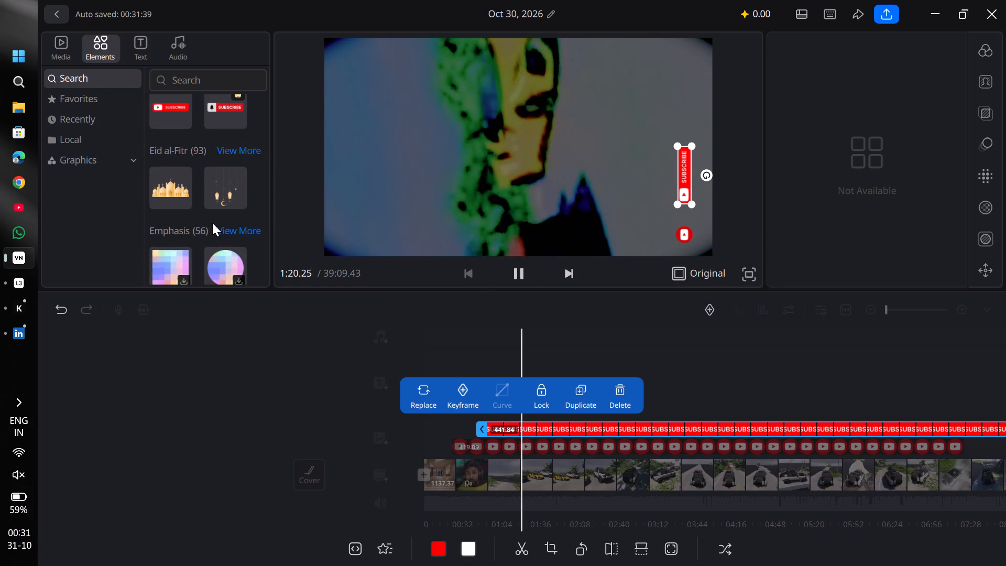
scroll(174, 206, "down", 1)
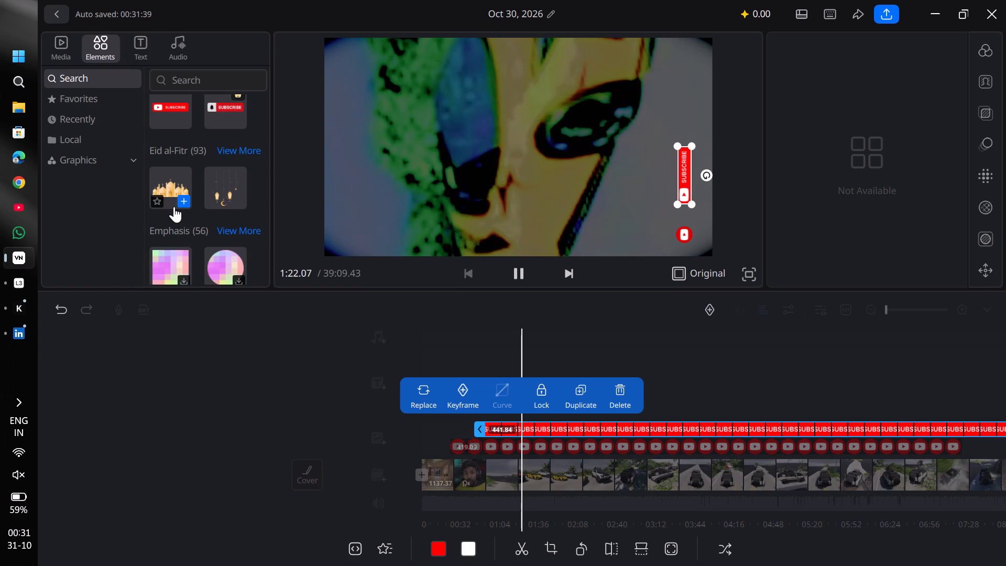
scroll(174, 206, "down", 2)
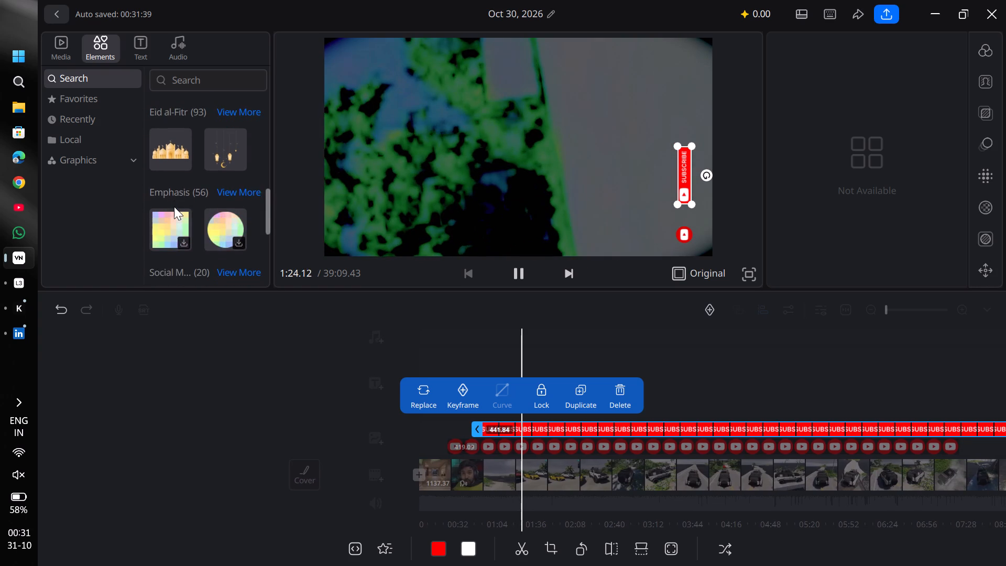
scroll(174, 206, "down", 2)
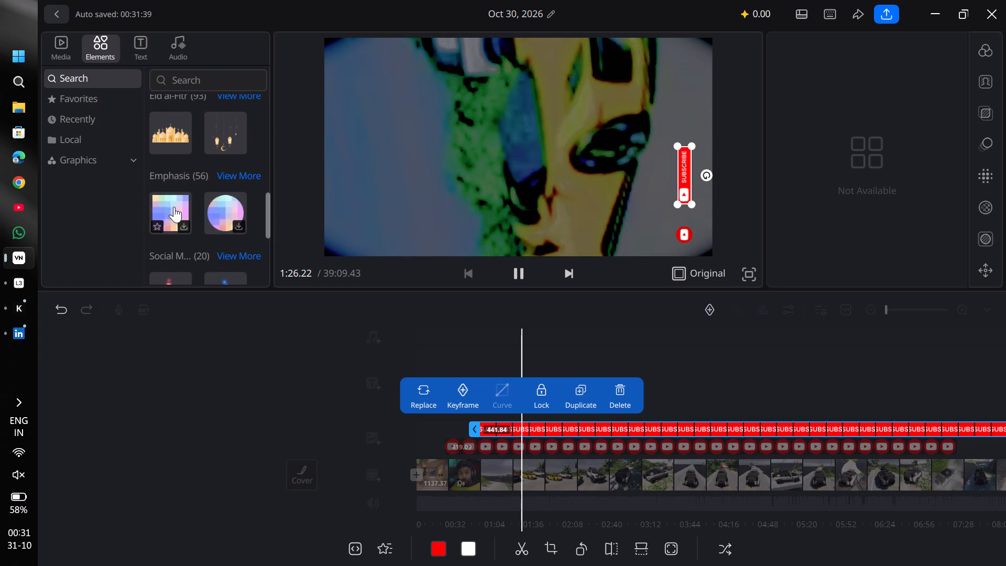
scroll(174, 206, "down", 5)
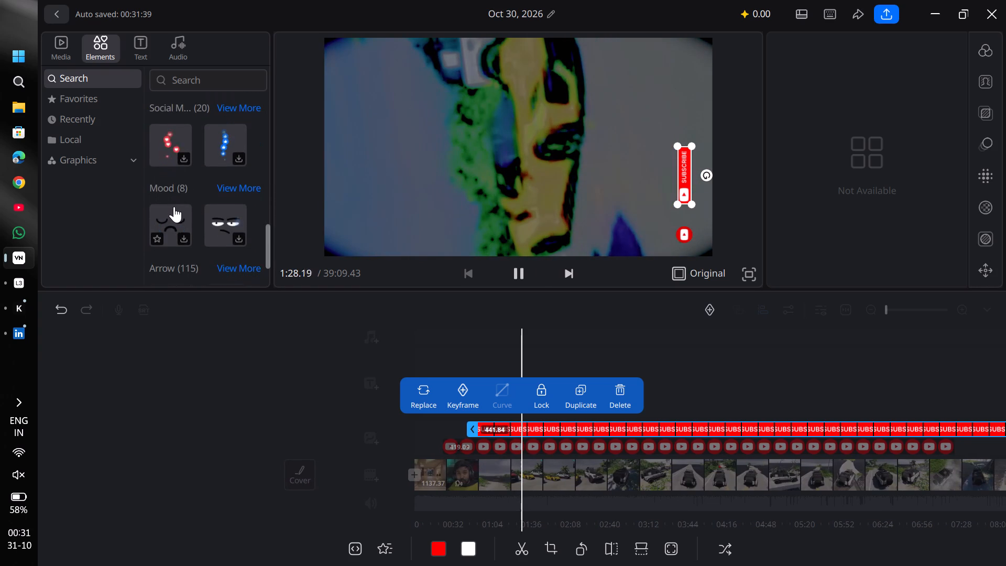
left_click_drag(175, 126, 378, 151)
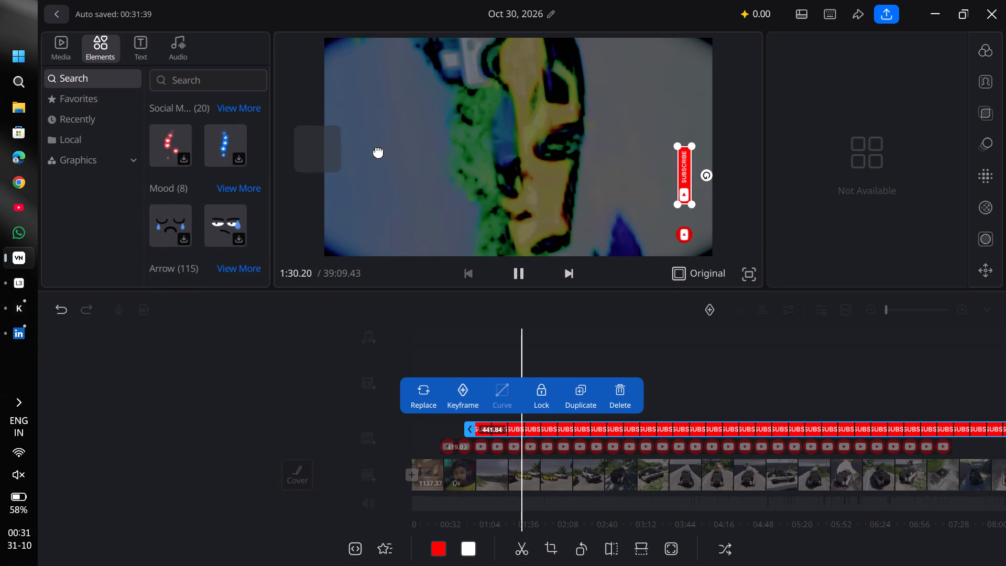
left_click_drag(378, 151, 534, 153)
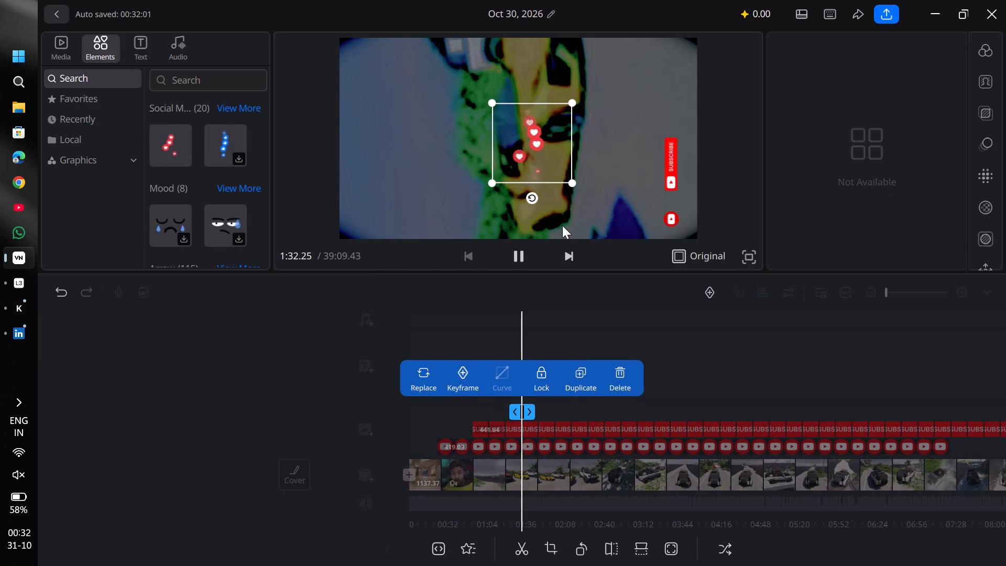
Extend the red hearts sticker's duration on the timeline to about 421 seconds.
left_click_drag(526, 407, 726, 394)
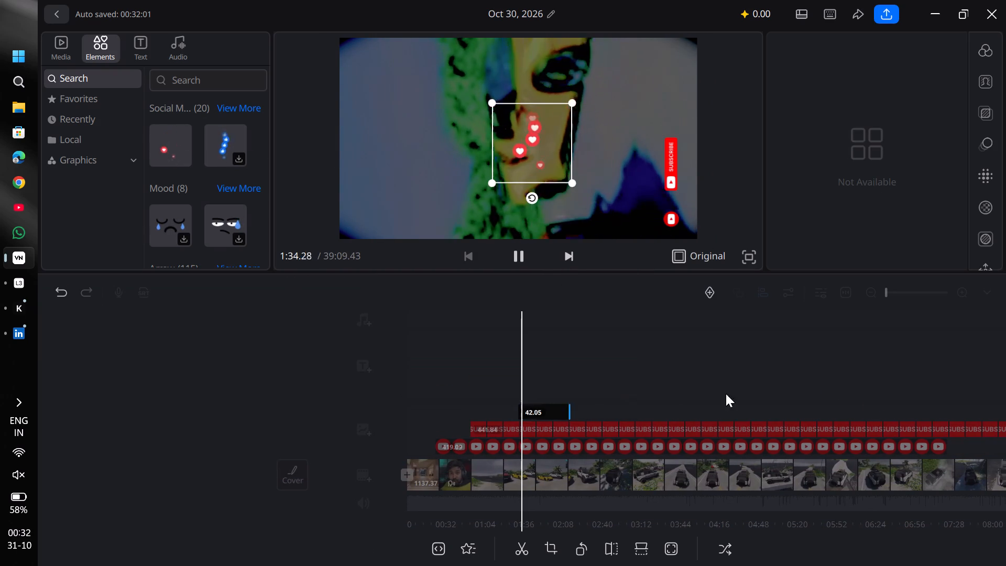
left_click_drag(726, 394, 1005, 371)
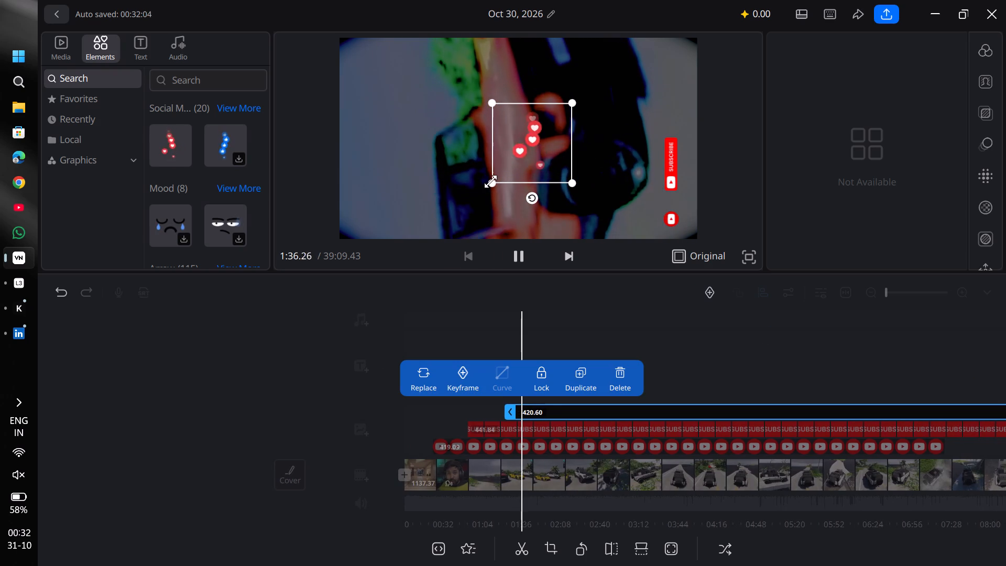
Shrink the red hearts sticker slightly and rotate it 90° counterclockwise.
left_click_drag(490, 182, 549, 191)
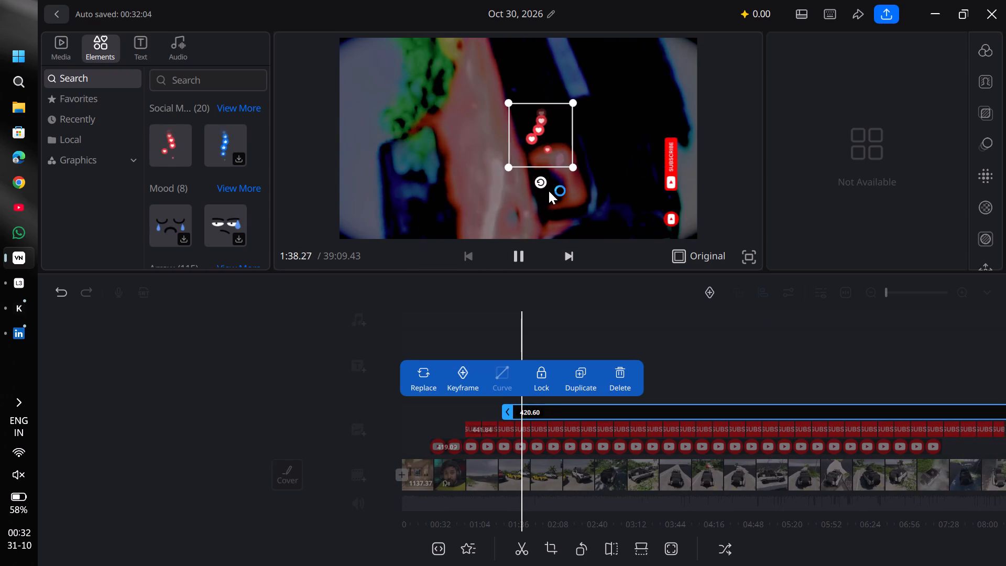
left_click_drag(542, 183, 595, 149)
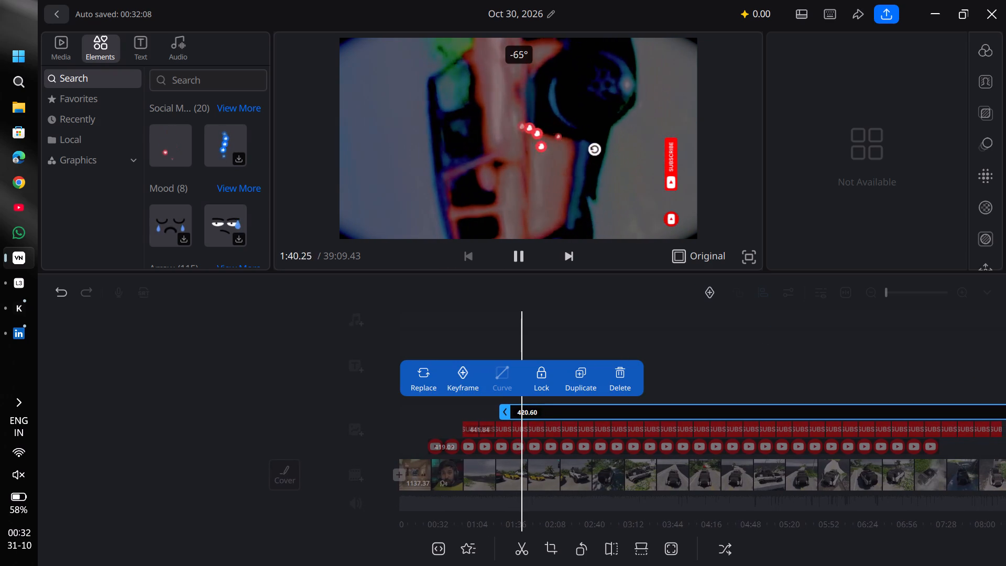
left_click_drag(595, 149, 586, 123)
left_click_drag(586, 123, 586, 147)
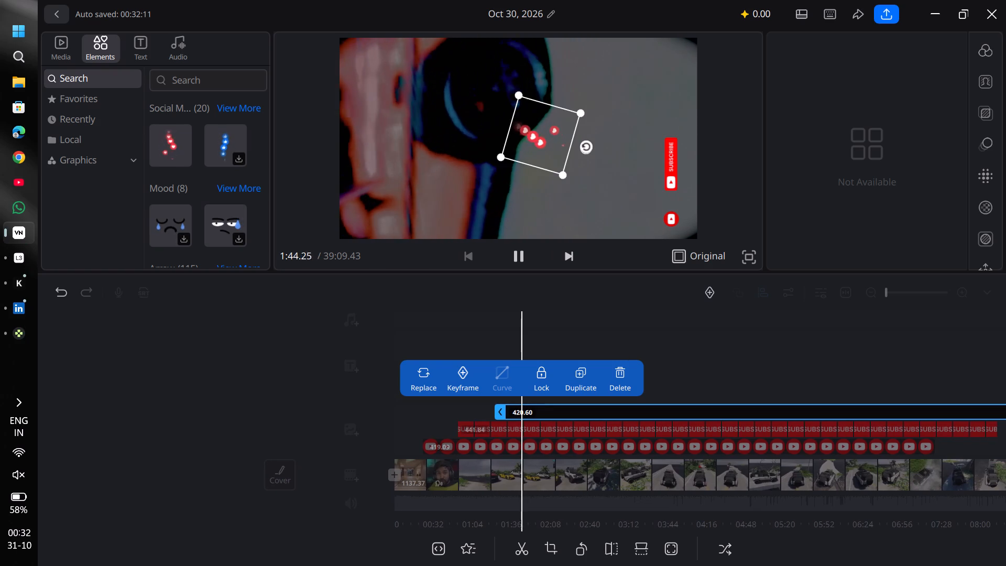
left_click_drag(586, 147, 586, 133)
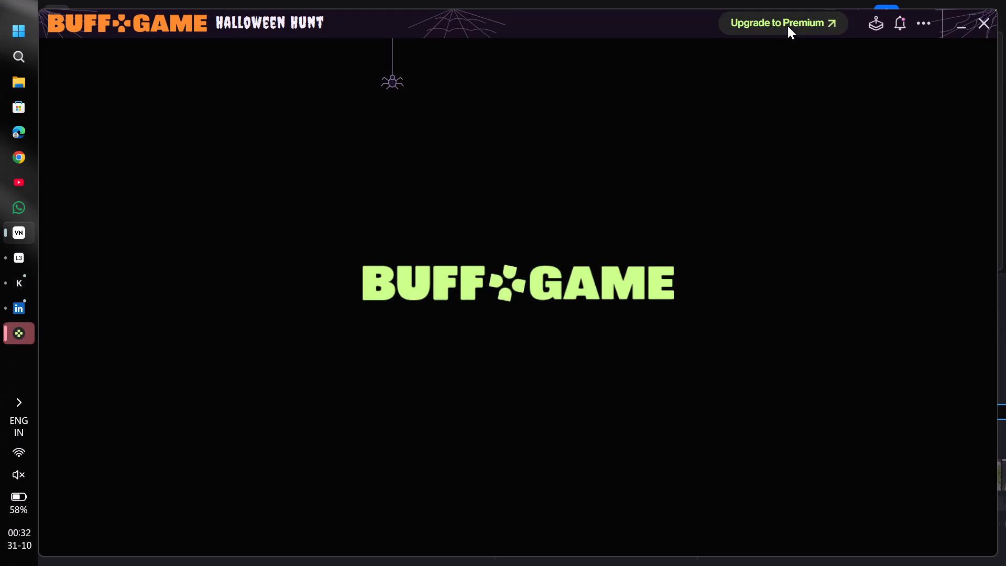
Close the Buff Game window and return to the VN editor.
left_click(981, 18)
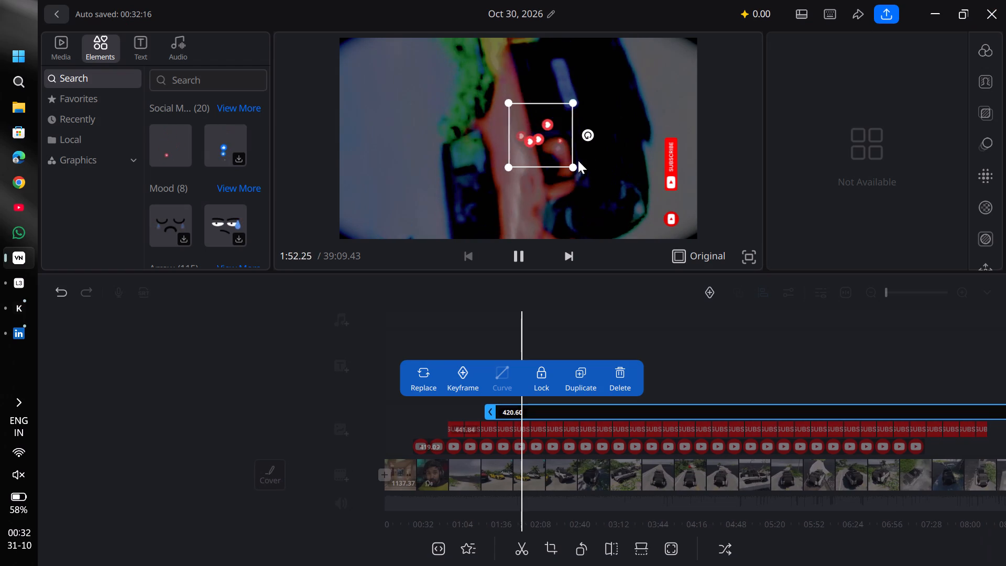
Shrink the red hearts sticker further, place it between the SUBSCRIBE badge and the YouTube logo, and deselect it.
left_click_drag(572, 167, 541, 138)
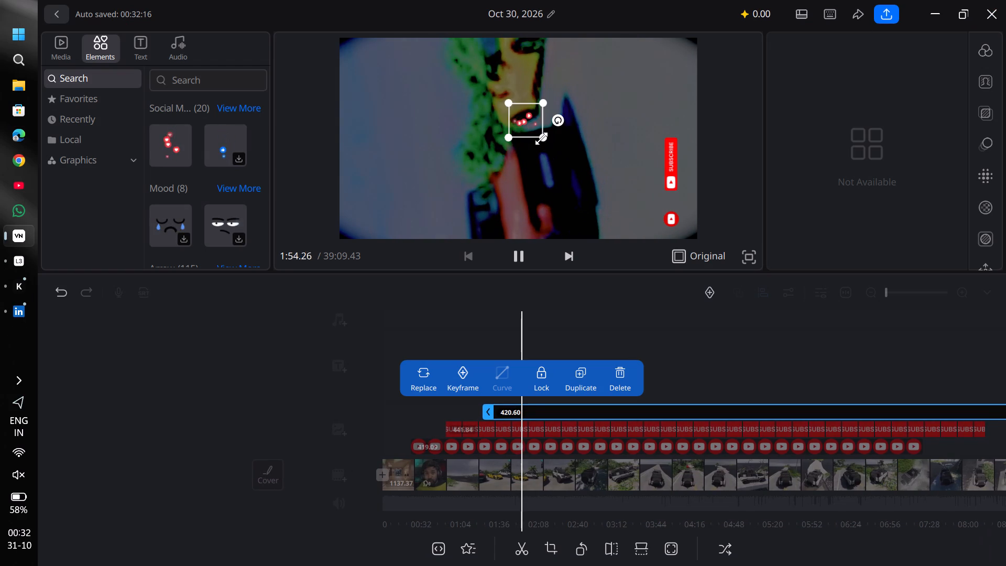
left_click_drag(532, 125, 710, 208)
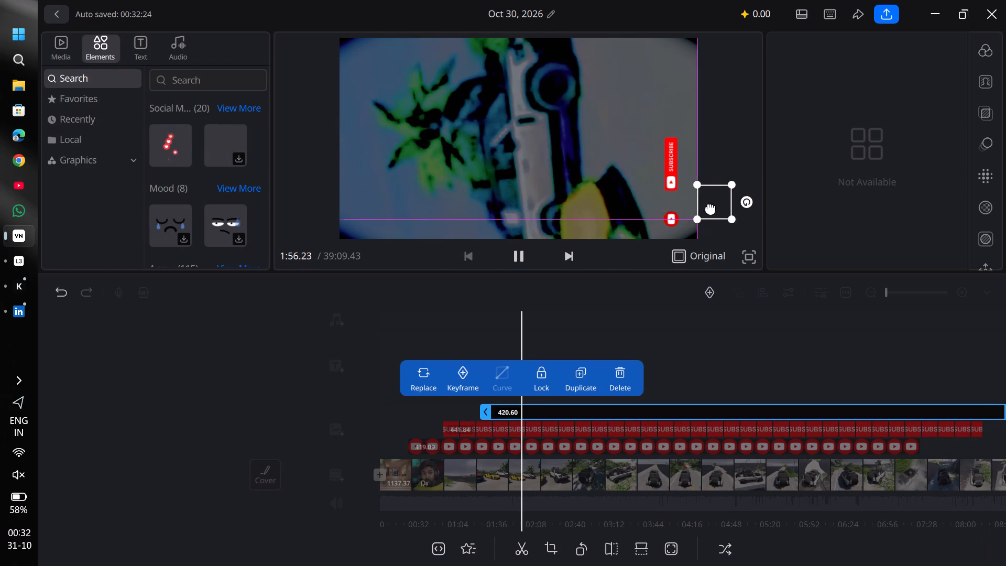
left_click_drag(710, 208, 686, 197)
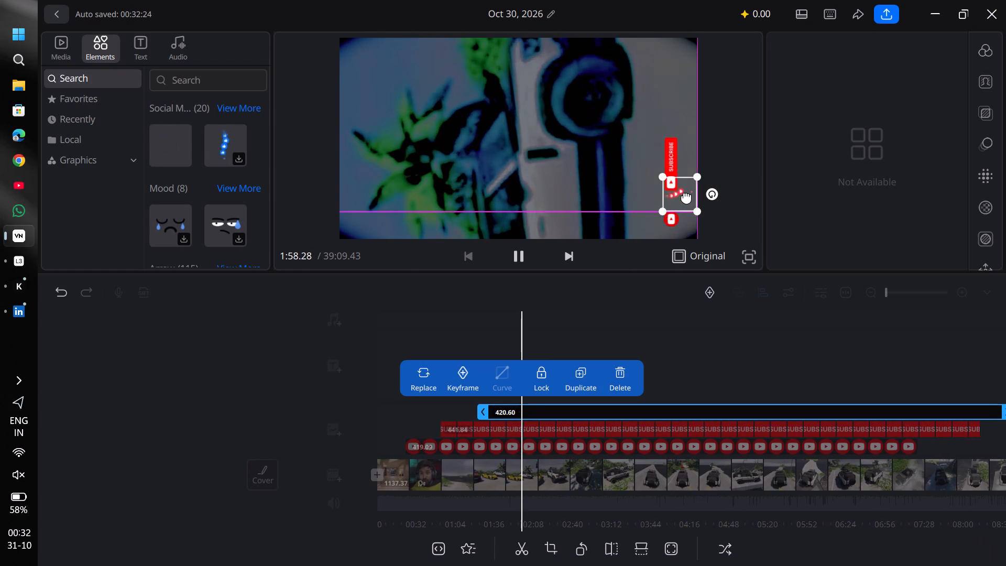
left_click_drag(686, 197, 679, 200)
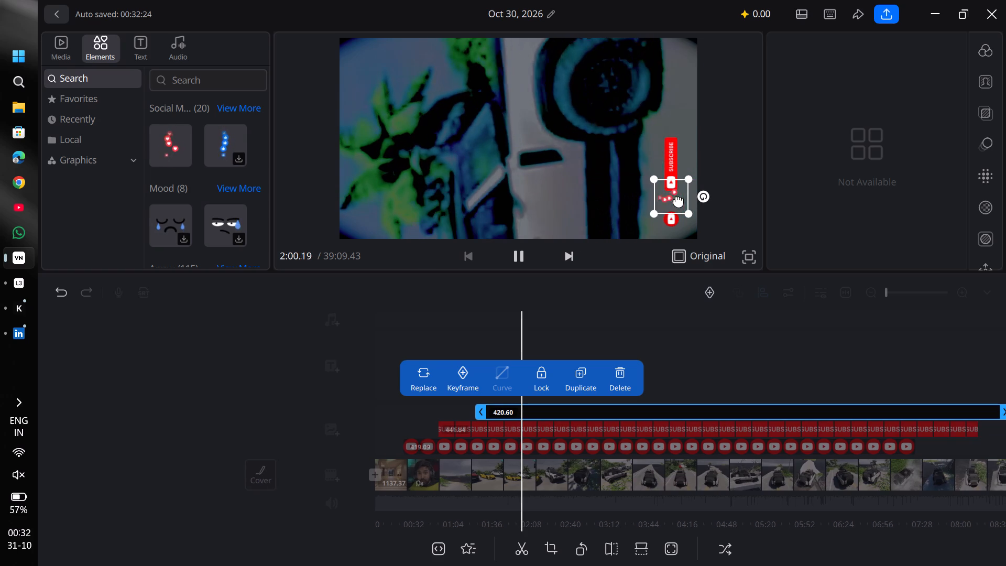
left_click(760, 147)
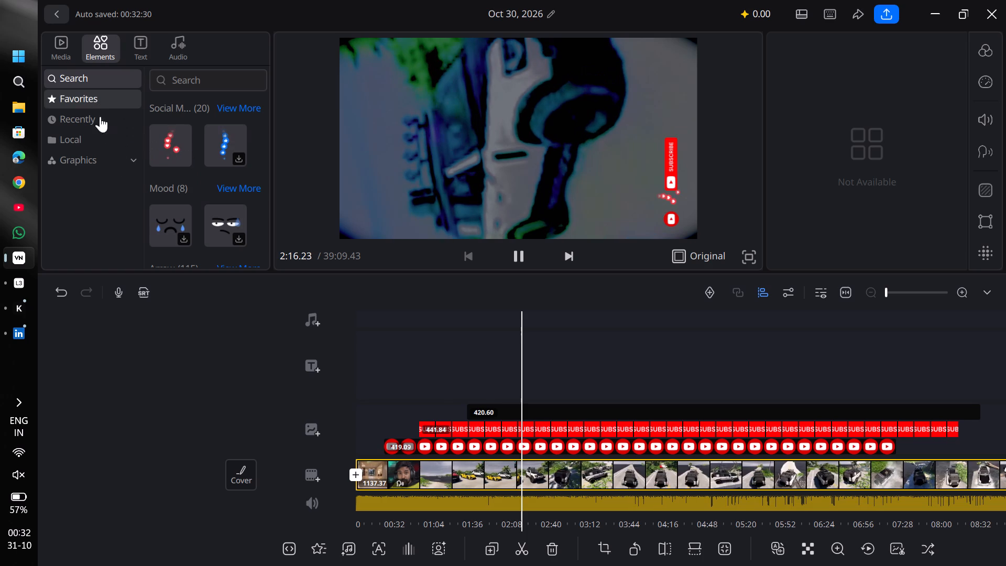
Download the crying-face sticker from the Mood elements and add it near the center of the video frame.
left_click(188, 237)
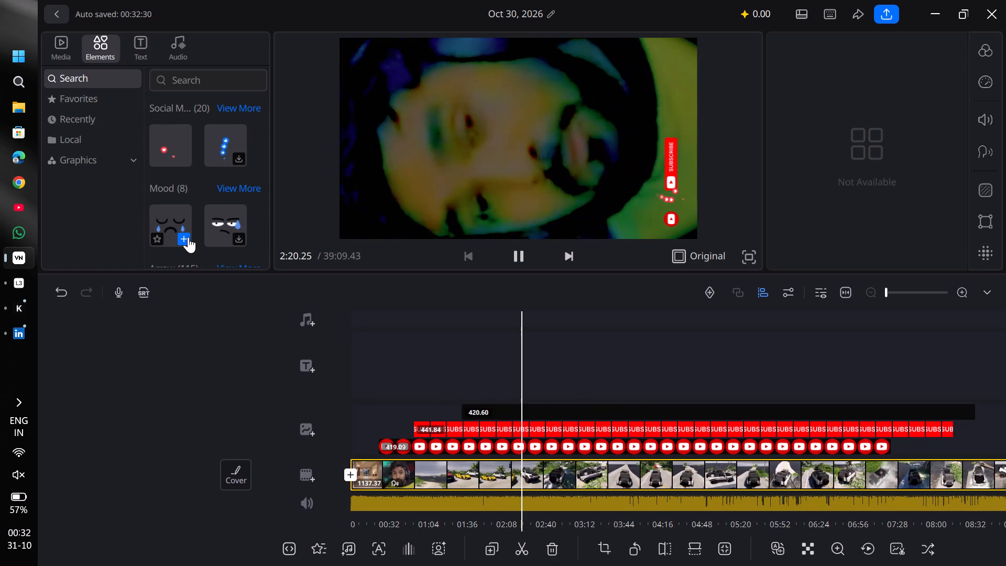
left_click_drag(169, 214, 501, 160)
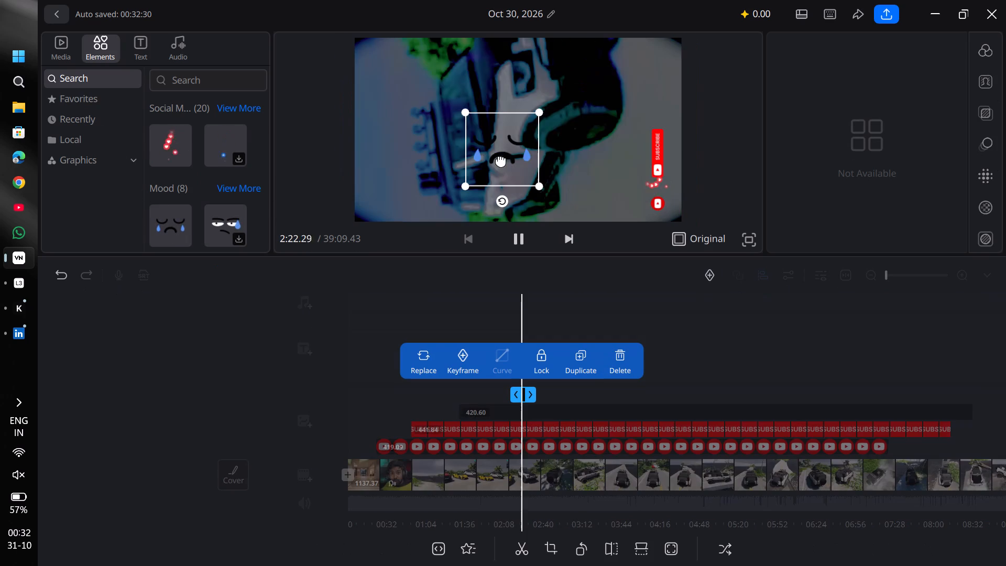
Pause playback and rotate the crying-face sticker 90° counterclockwise to -90°.
left_click(518, 242)
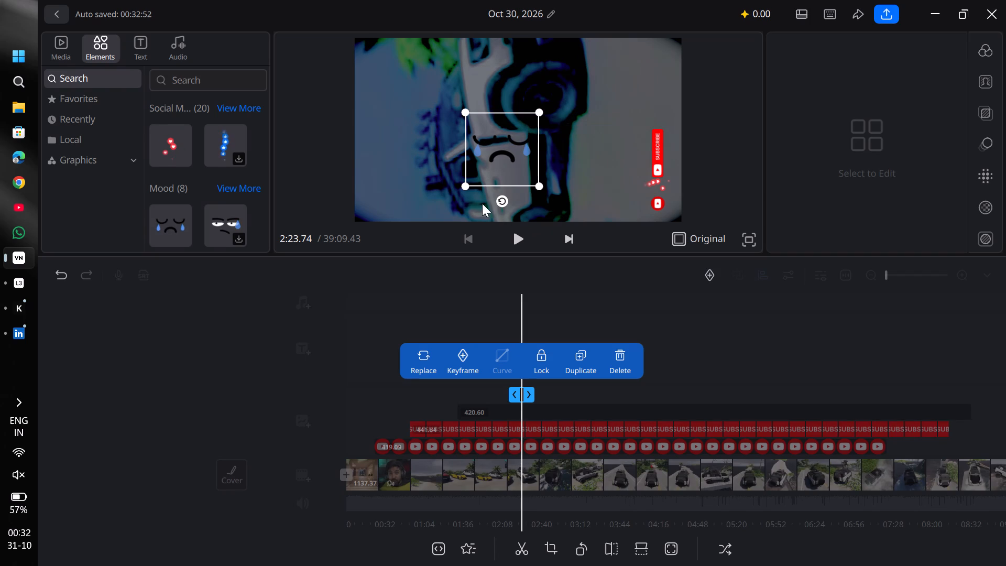
left_click_drag(500, 200, 560, 154)
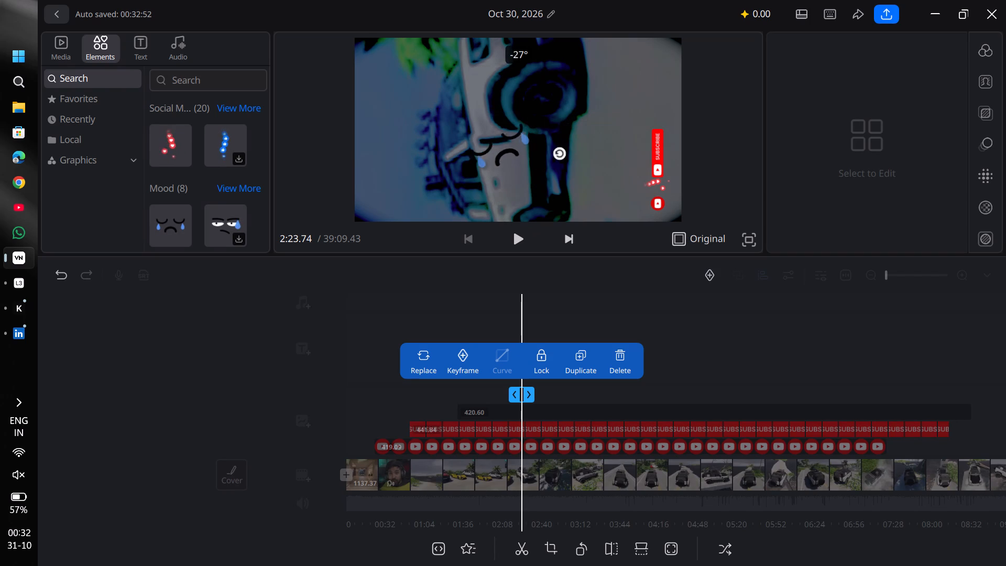
left_click_drag(560, 154, 554, 155)
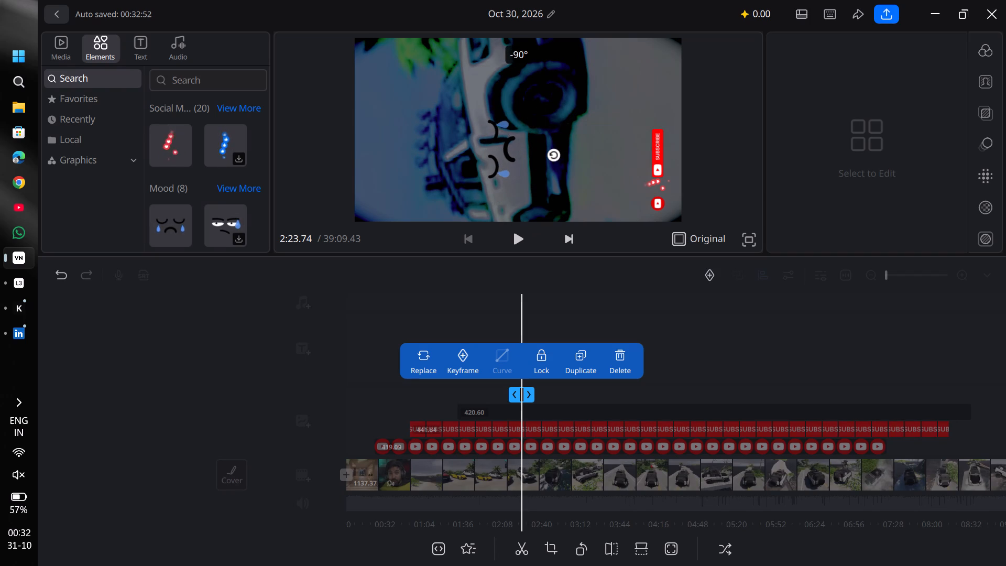
left_click(554, 155)
Move the crying-face sticker over the SUBSCRIBE badge and red hearts near the video frame's right edge, and resume playback.
left_click_drag(502, 147, 627, 167)
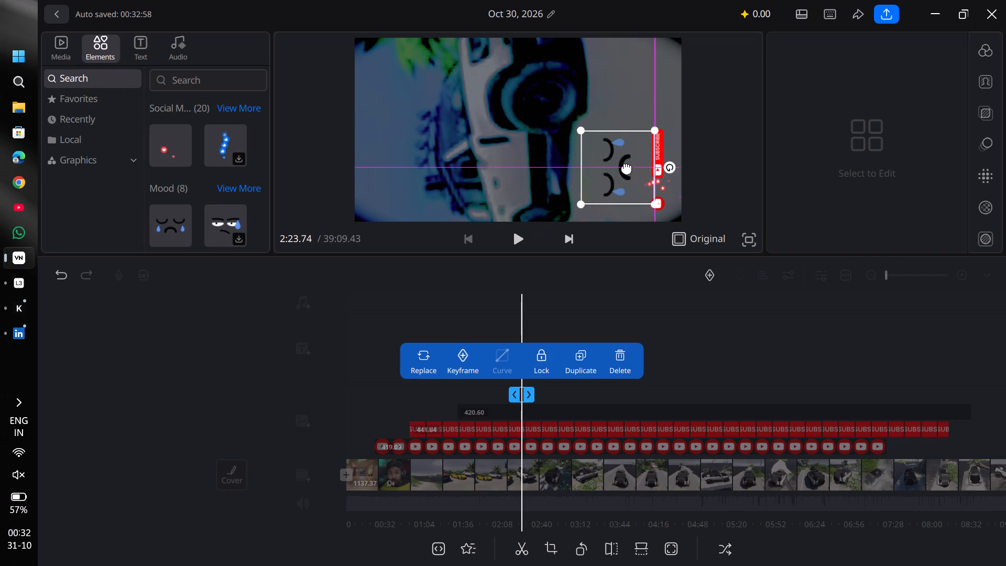
left_click_drag(627, 167, 636, 165)
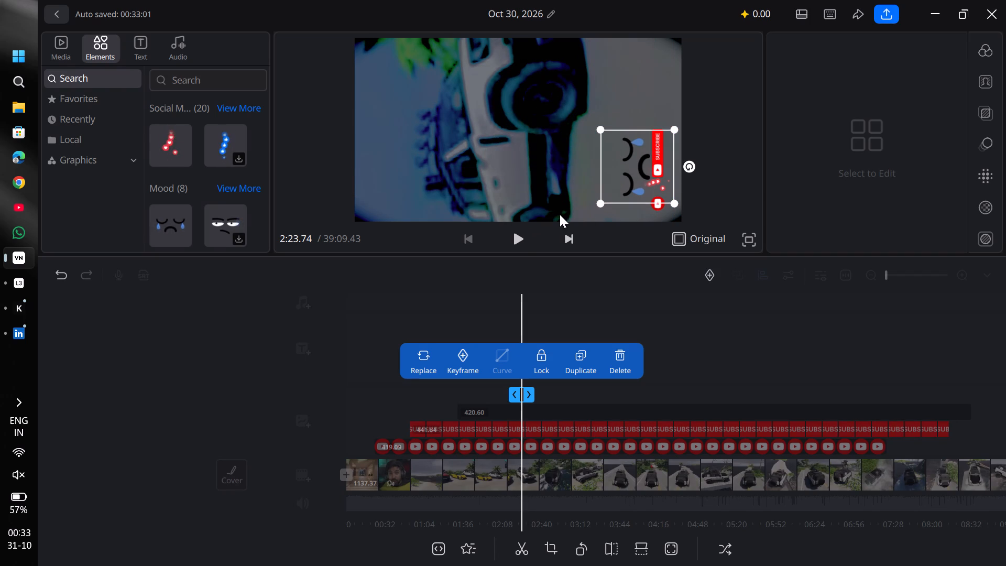
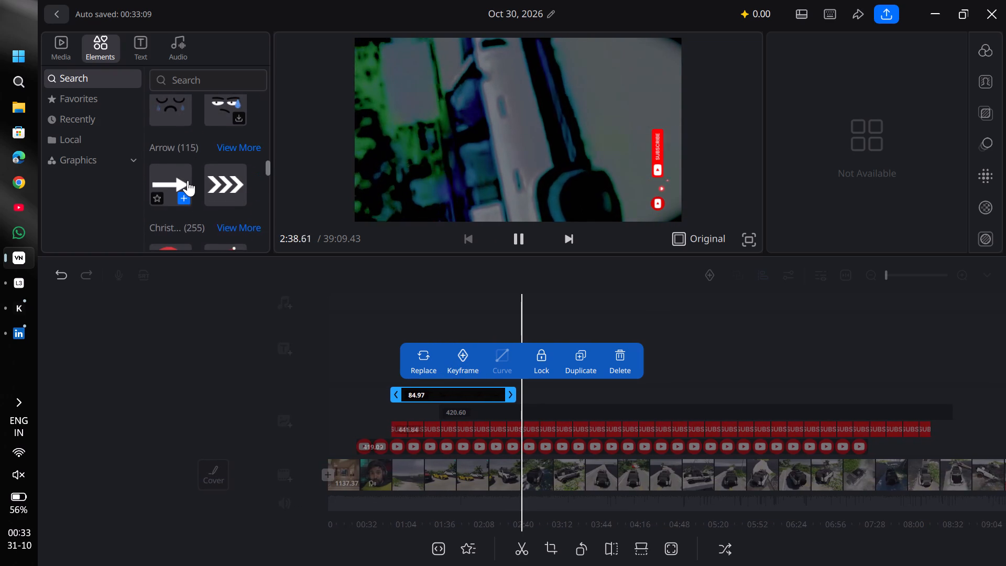
Find the Film elements and add the white two-frame filmstrip sticker near the center of the video frame.
scroll(188, 180, "down", 2)
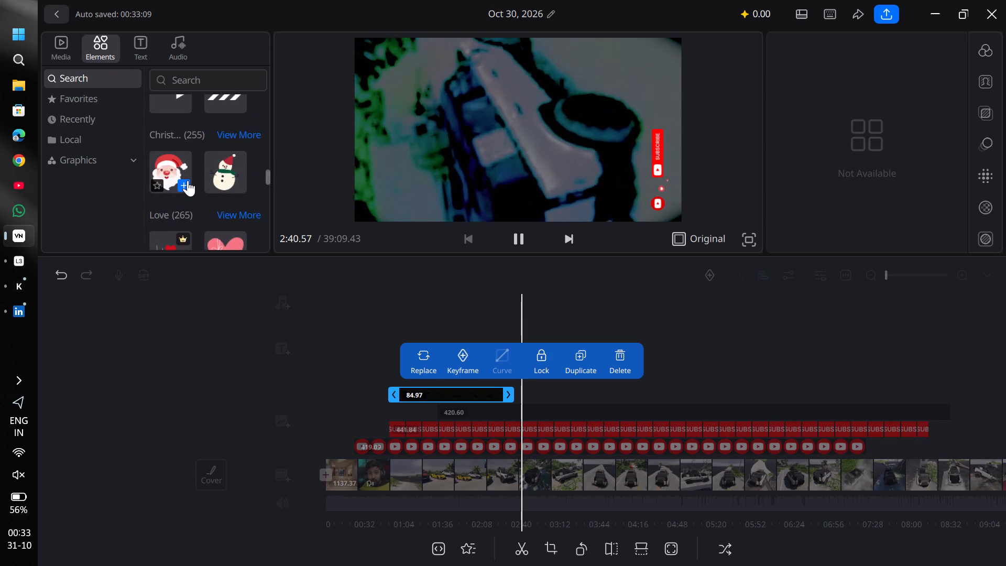
scroll(188, 180, "down", 4)
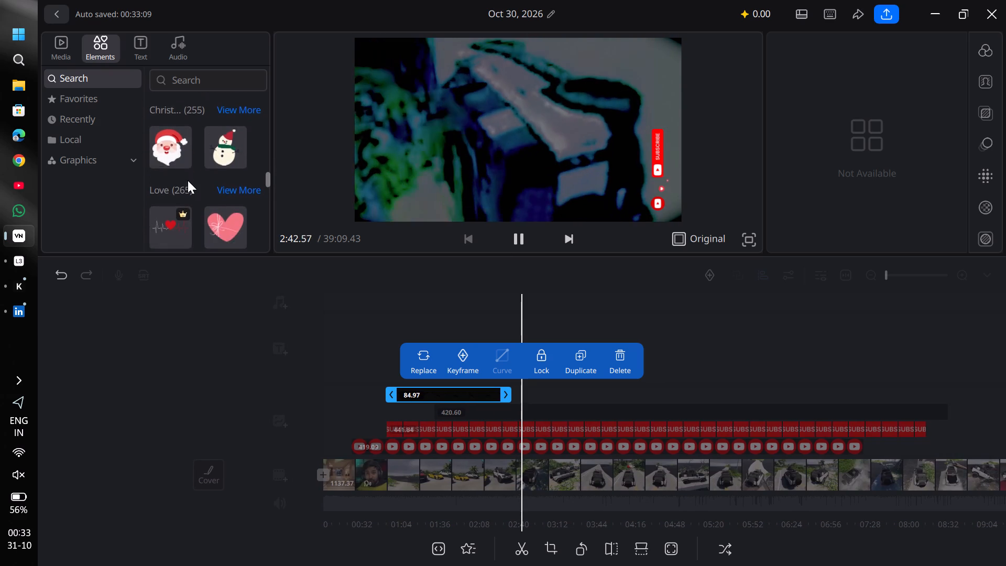
scroll(188, 180, "down", 4)
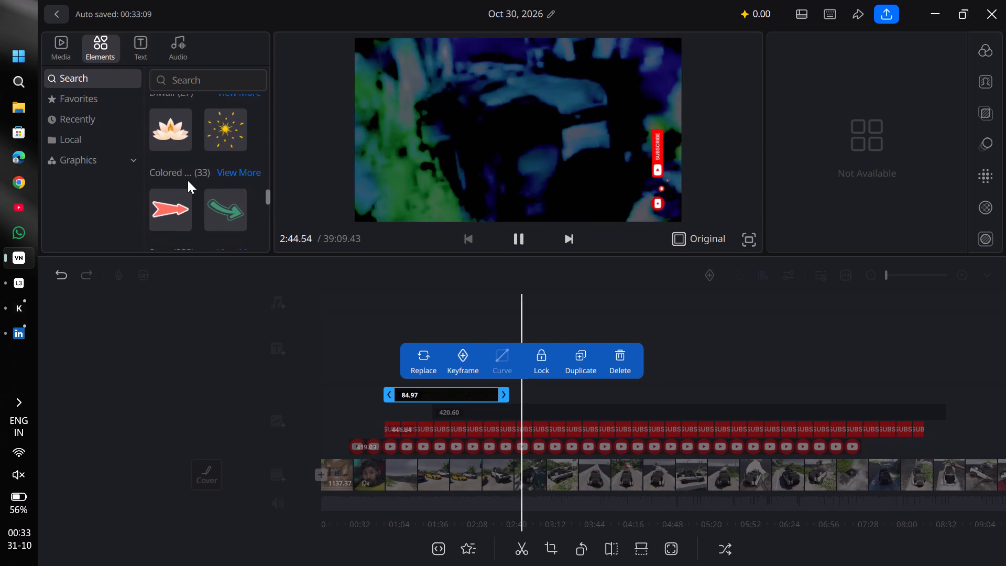
scroll(188, 180, "down", 7)
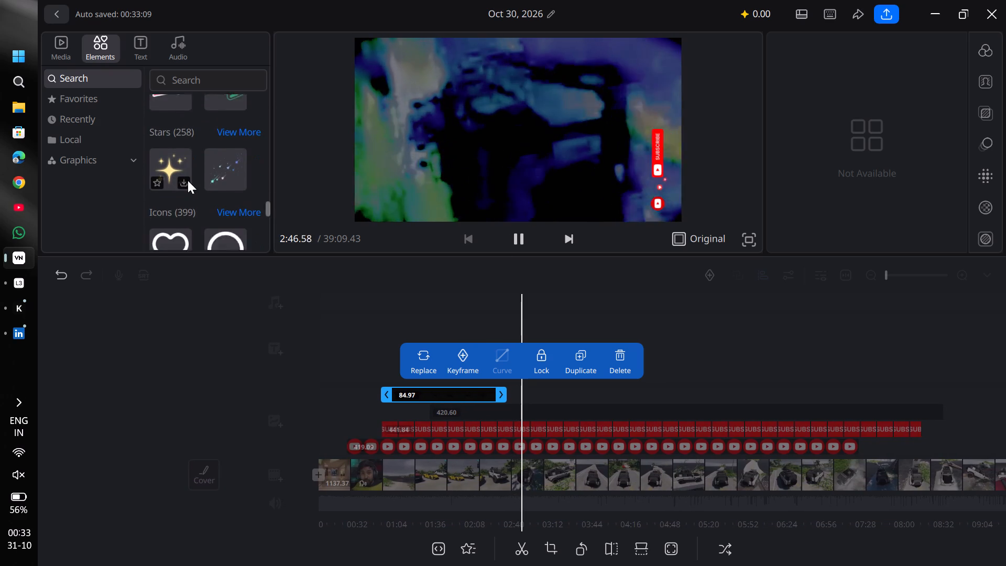
scroll(188, 180, "down", 5)
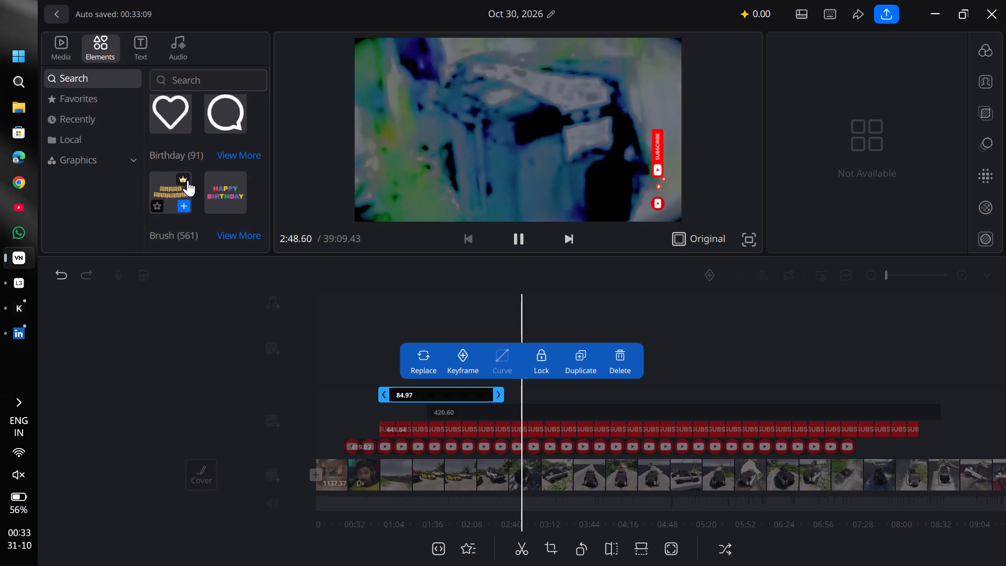
scroll(188, 180, "down", 8)
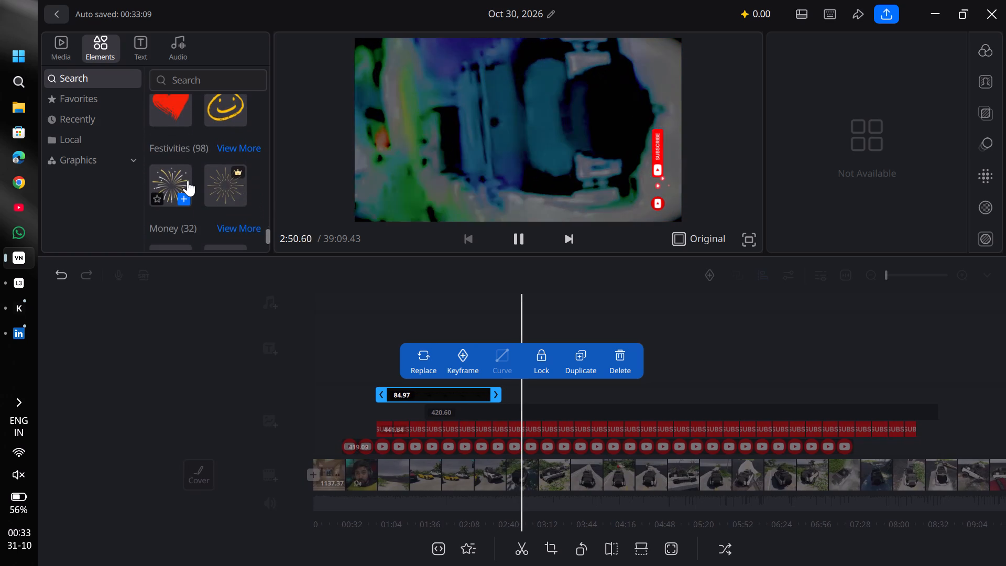
scroll(188, 180, "down", 3)
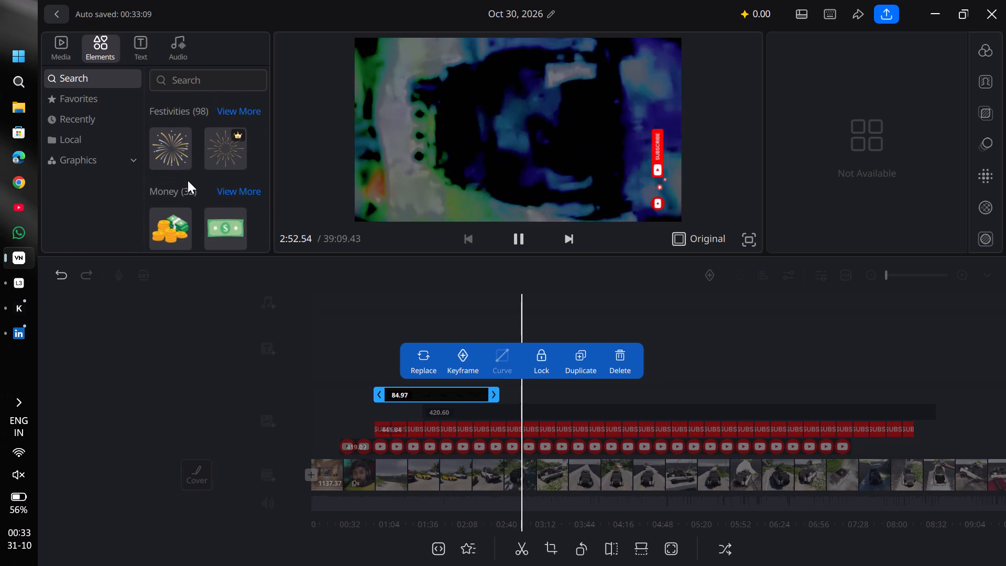
scroll(188, 180, "down", 2)
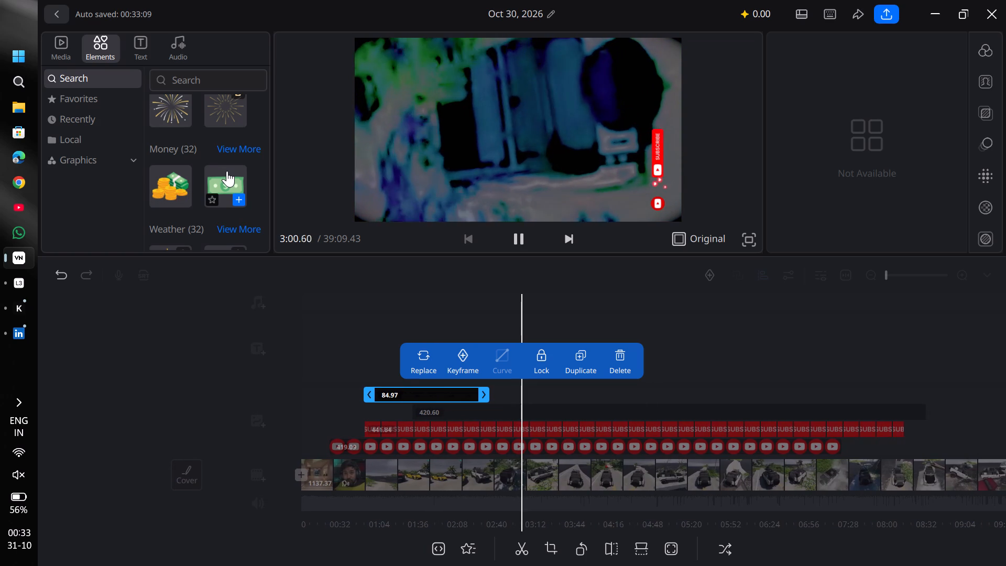
scroll(227, 171, "down", 1)
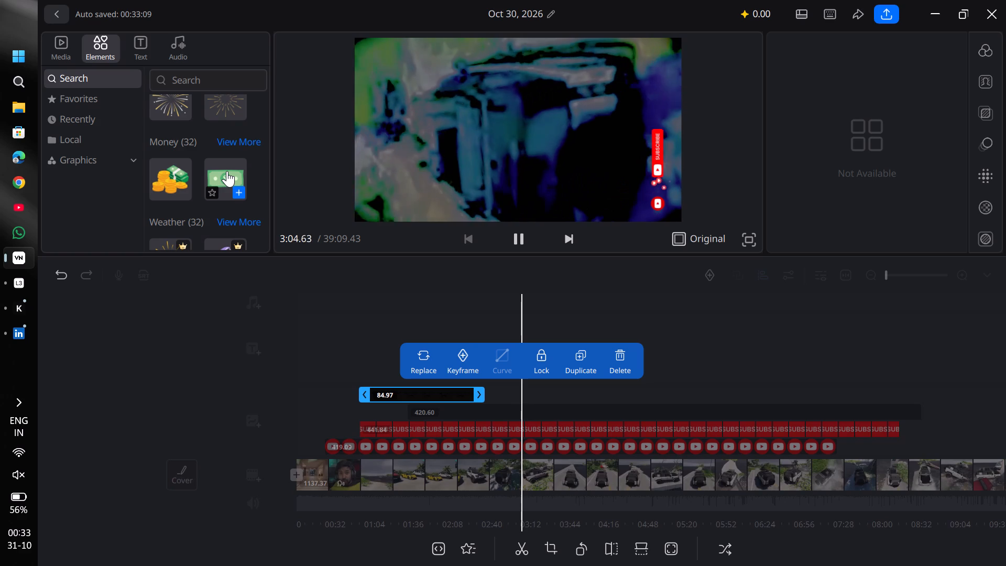
scroll(227, 171, "down", 2)
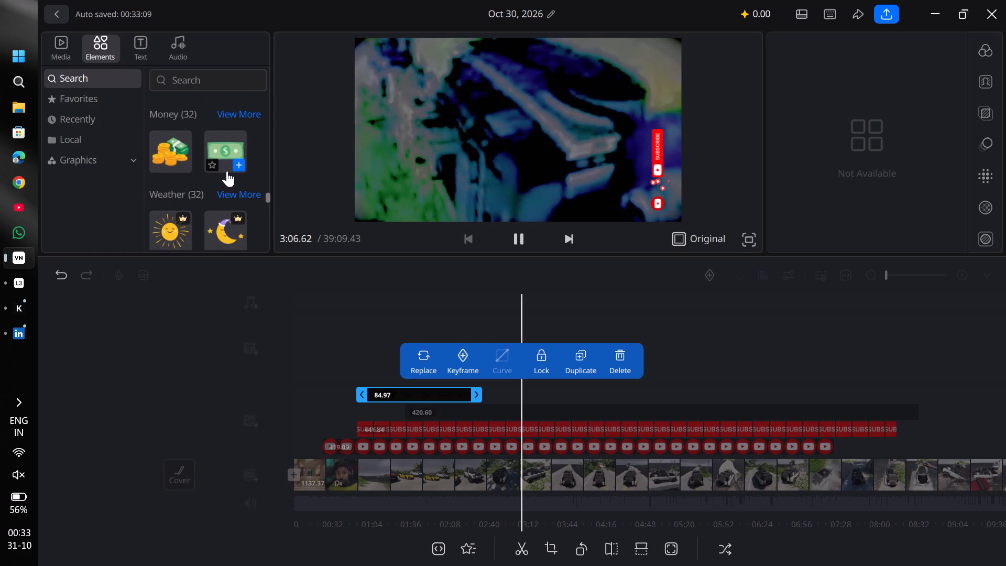
scroll(227, 171, "down", 4)
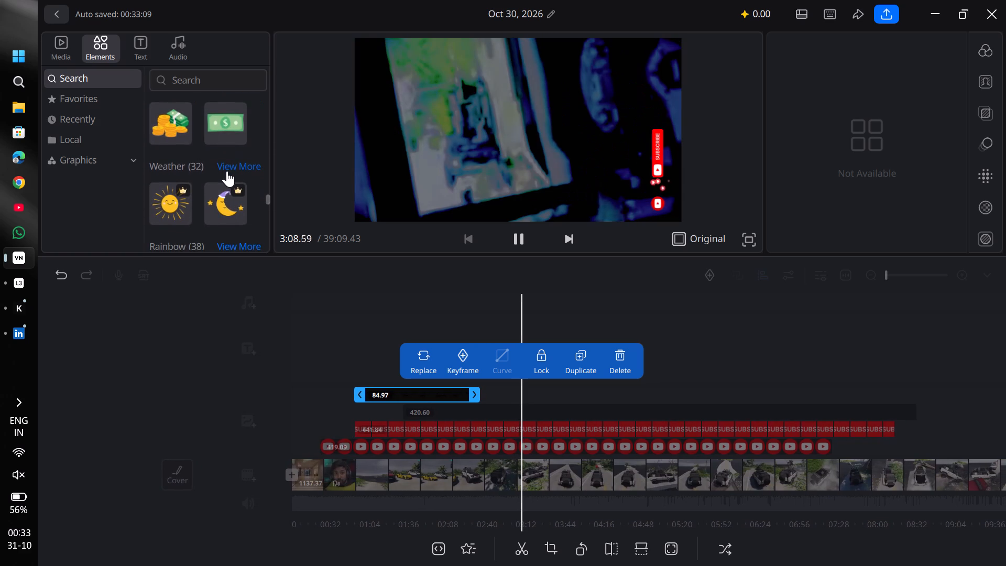
scroll(227, 171, "down", 7)
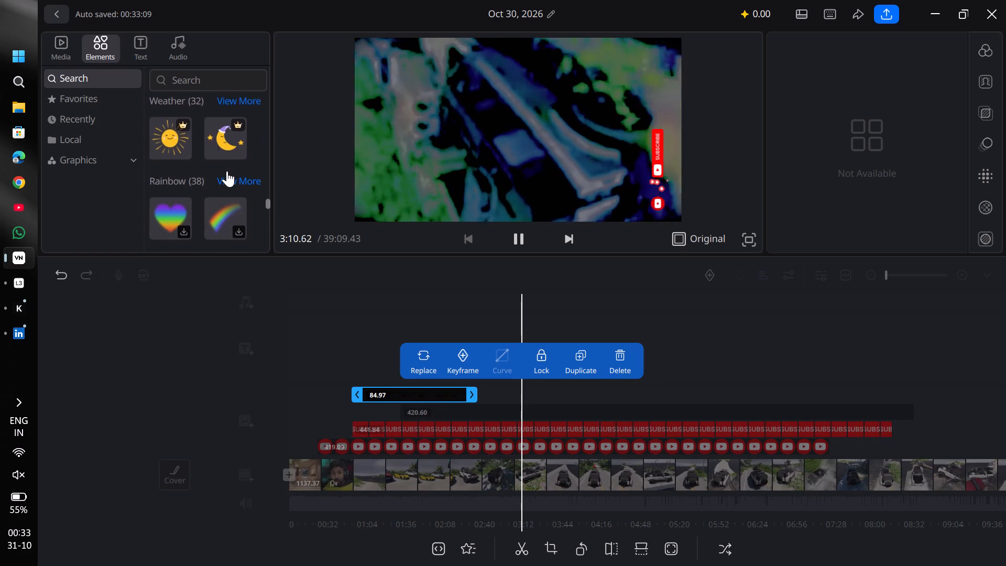
scroll(227, 171, "down", 5)
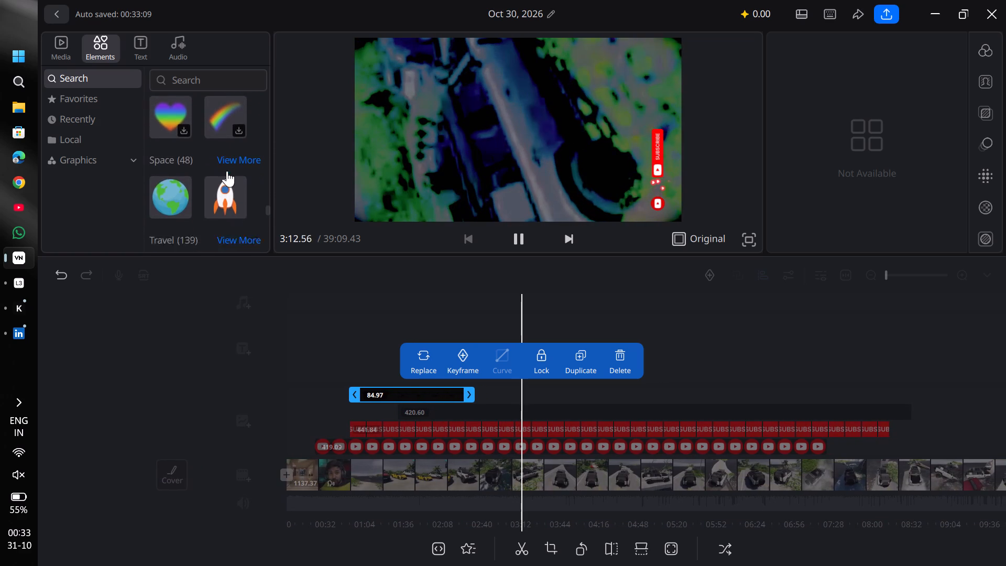
scroll(227, 171, "down", 4)
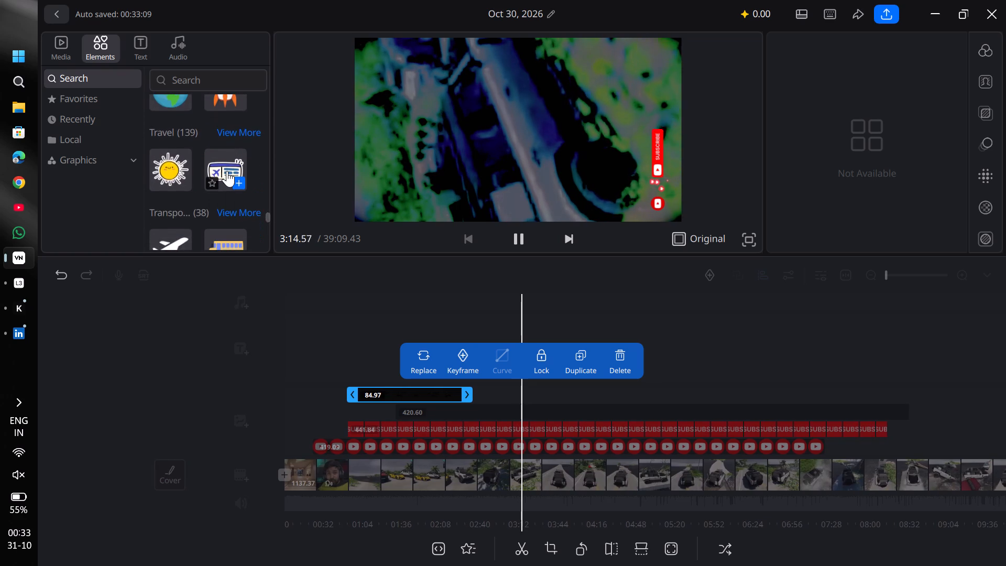
scroll(227, 171, "down", 5)
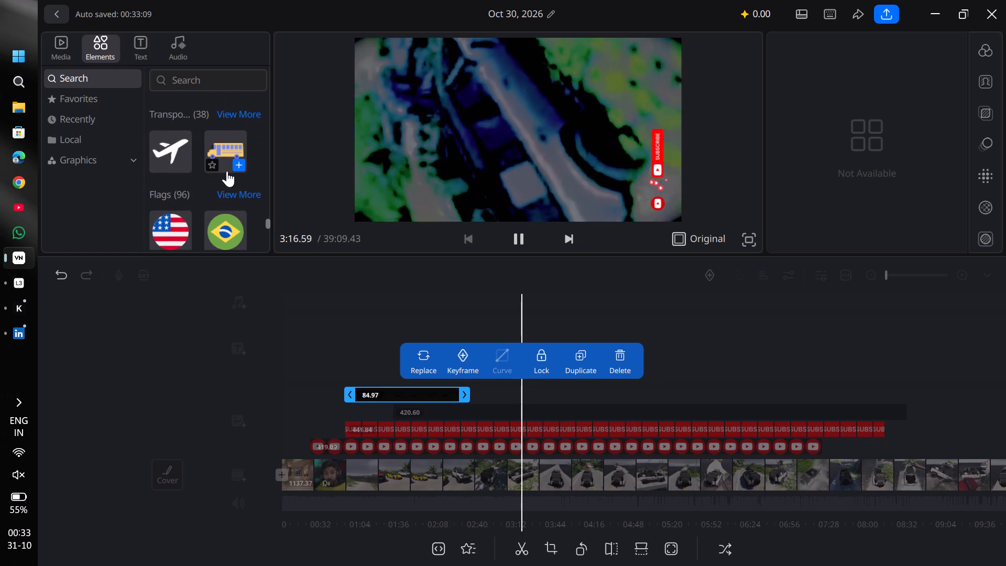
scroll(227, 171, "down", 5)
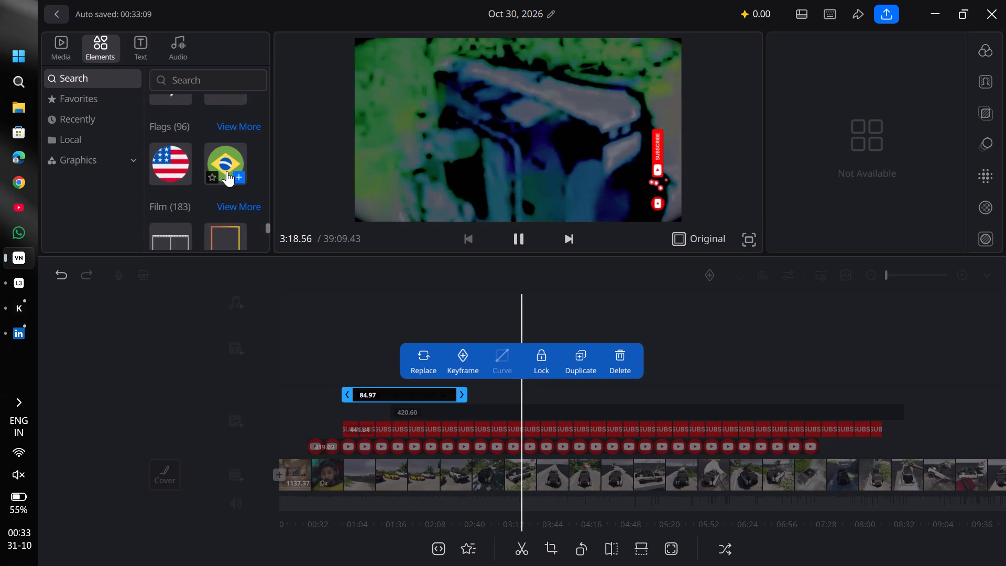
scroll(227, 171, "down", 3)
left_click(166, 190)
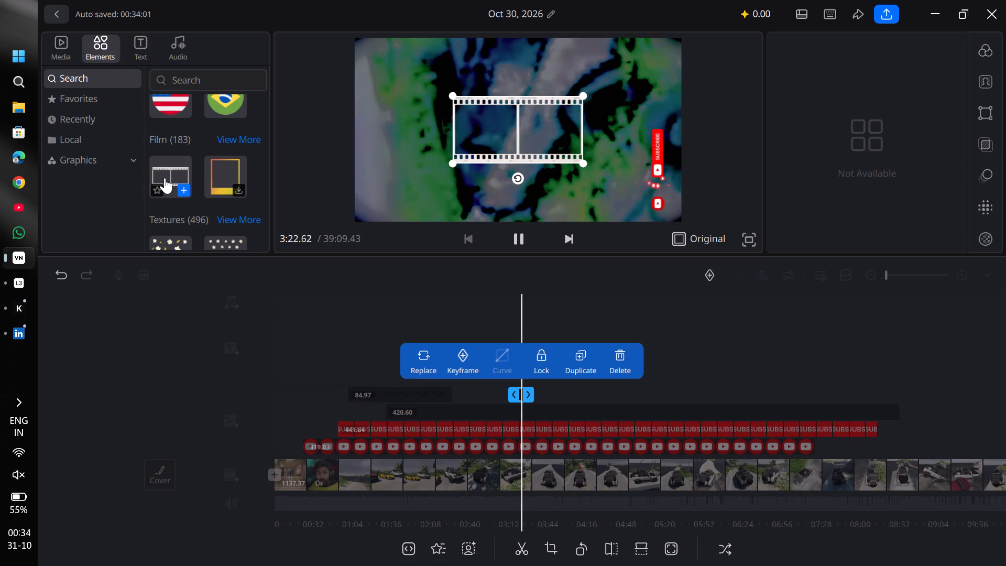
left_click_drag(165, 178, 512, 129)
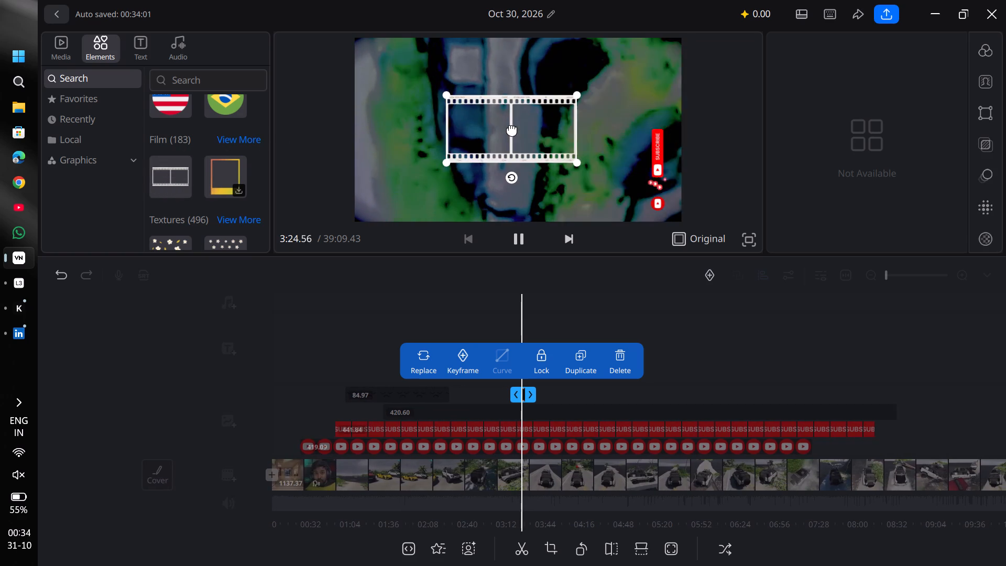
Pause playback and extend the end of the filmstrip clip to a duration of 242.91 seconds.
left_click(519, 243)
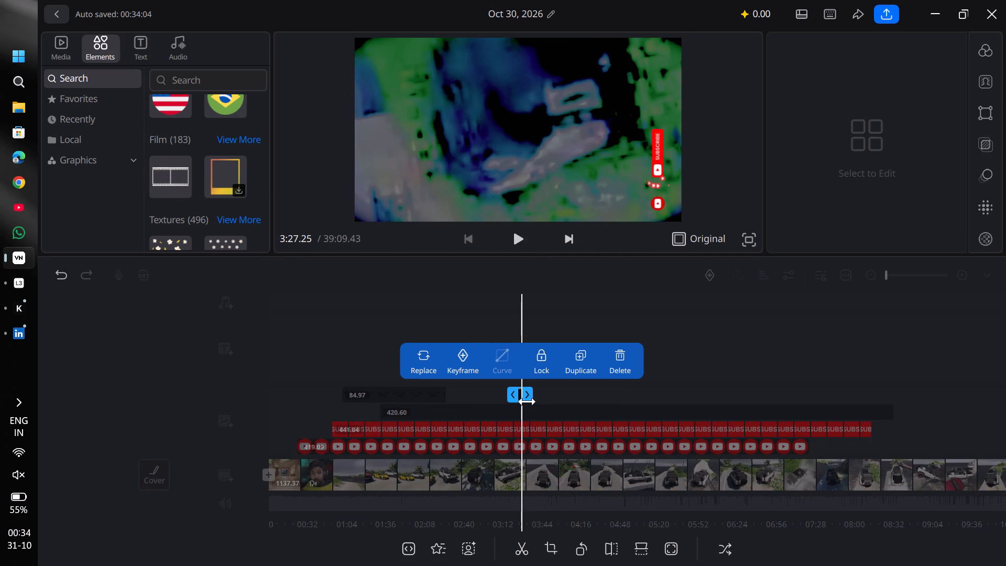
left_click_drag(530, 396, 823, 360)
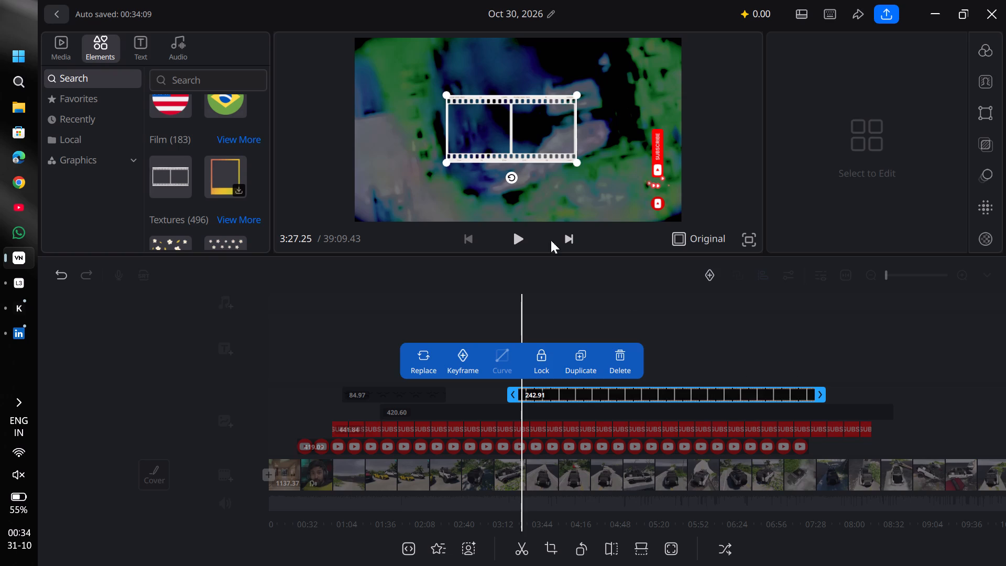
Rotate the filmstrip sticker a quarter turn counterclockwise so it stands vertically.
left_click_drag(449, 162, 526, 214)
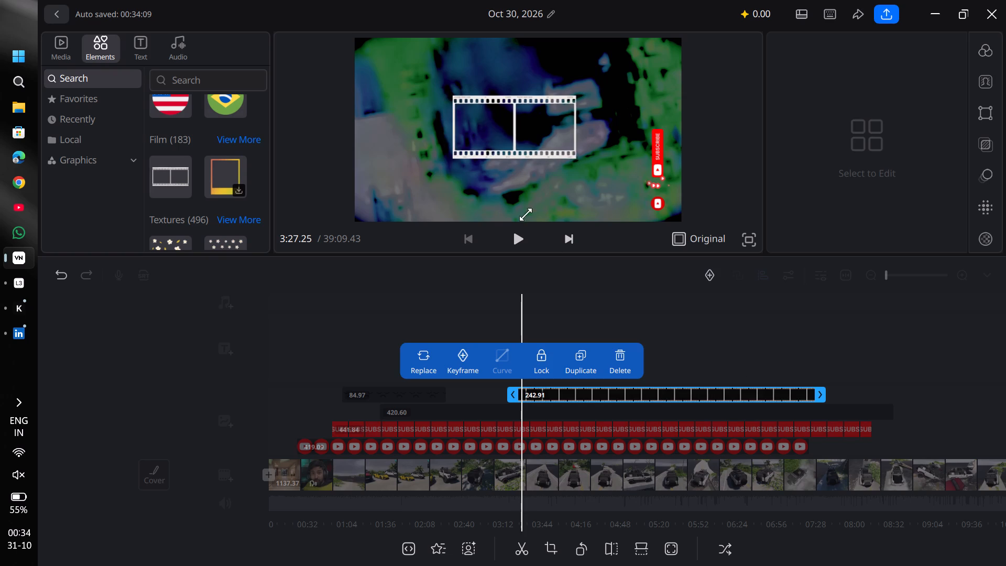
left_click_drag(526, 214, 494, 214)
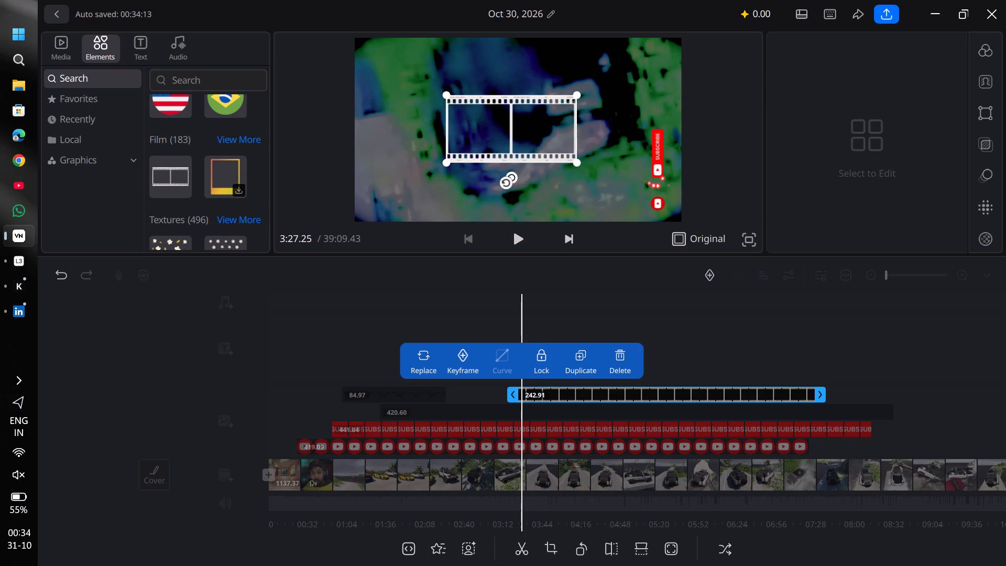
left_click_drag(506, 183, 563, 132)
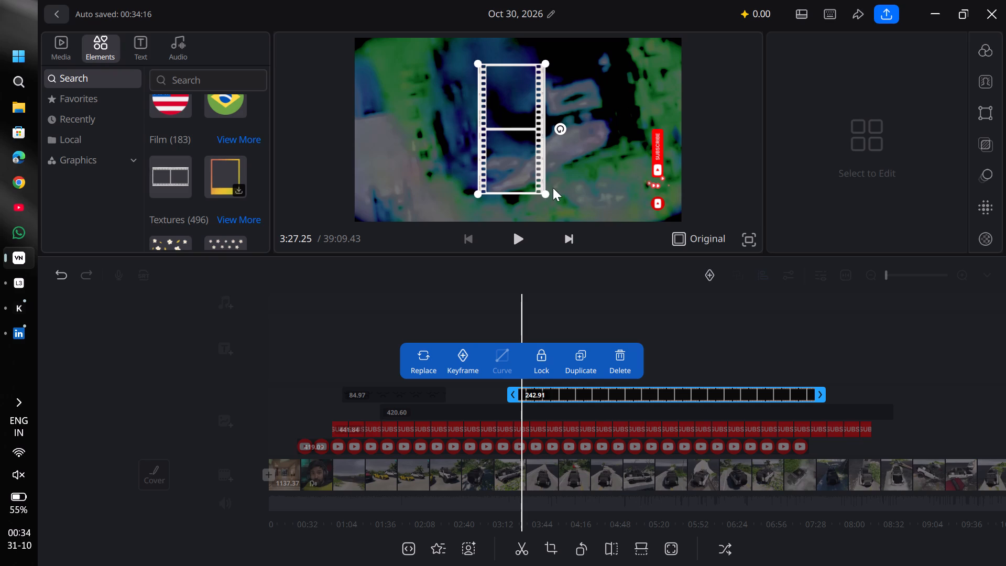
Enlarge the vertical filmstrip sticker until it extends beyond the full height of the video frame.
left_click_drag(547, 193, 788, 228)
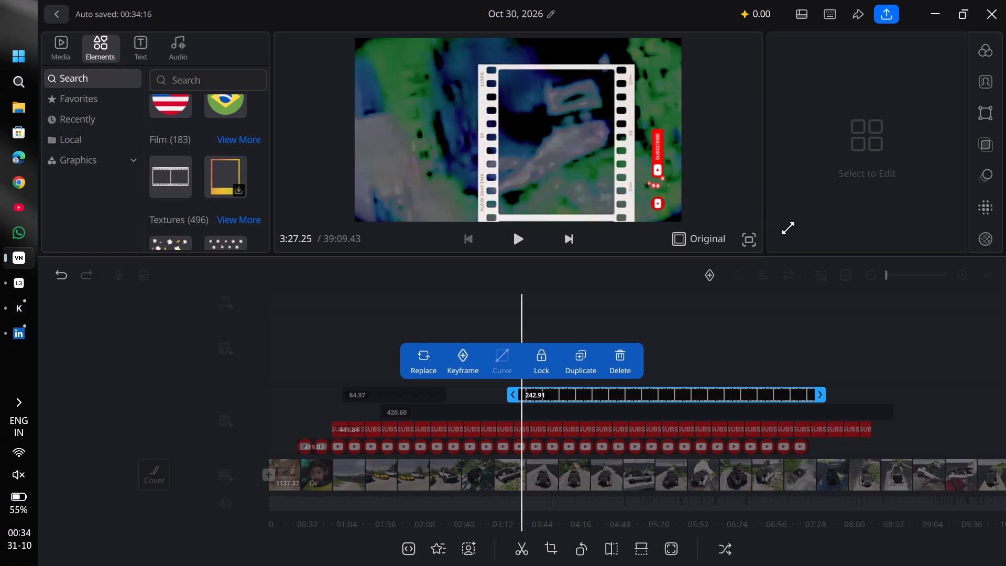
left_click_drag(788, 228, 805, 232)
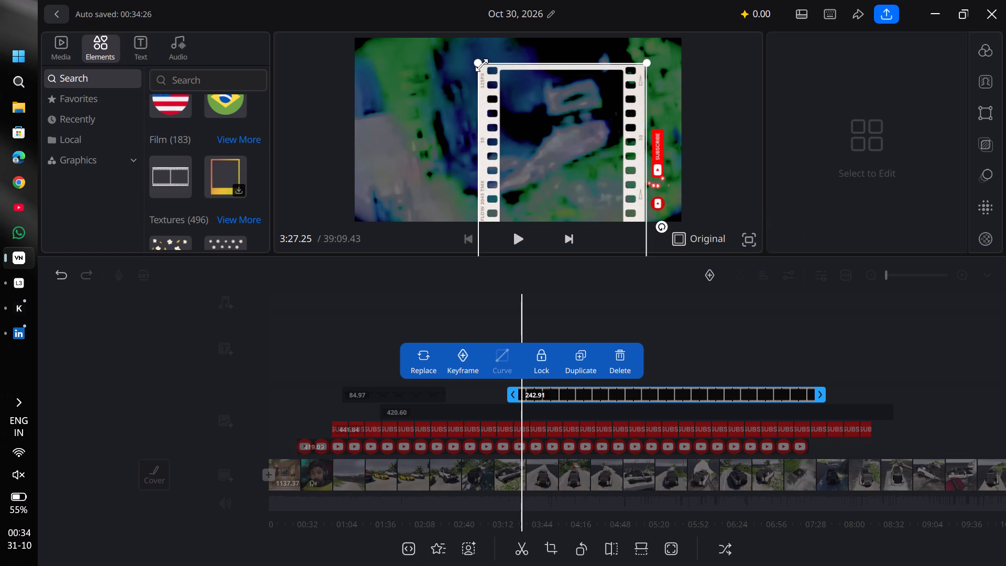
left_click_drag(479, 65, 377, 58)
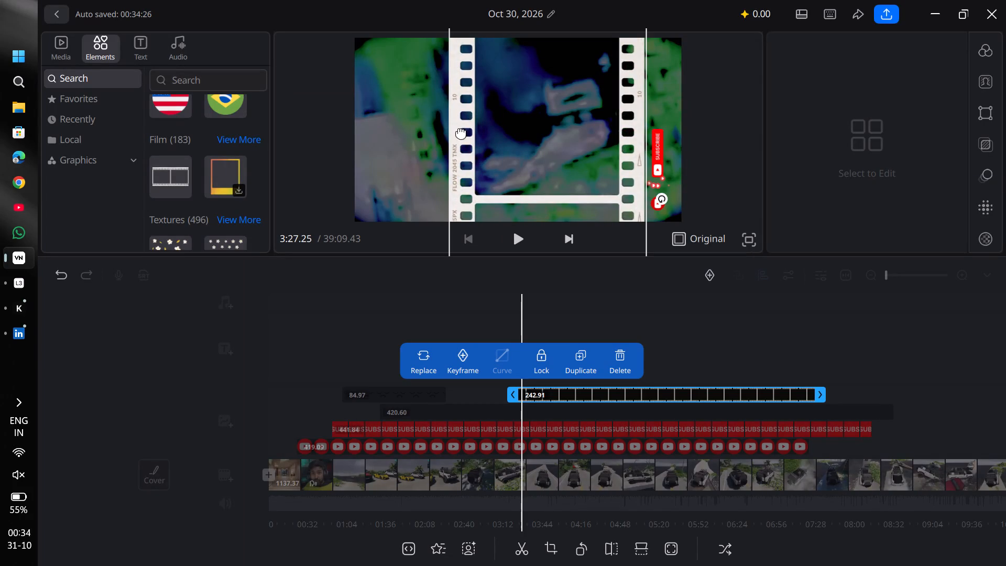
Move the enlarged filmstrip so a single film cell fills the middle of the video frame, clear of the SUBSCRIBE badge.
left_click_drag(461, 138, 413, 137)
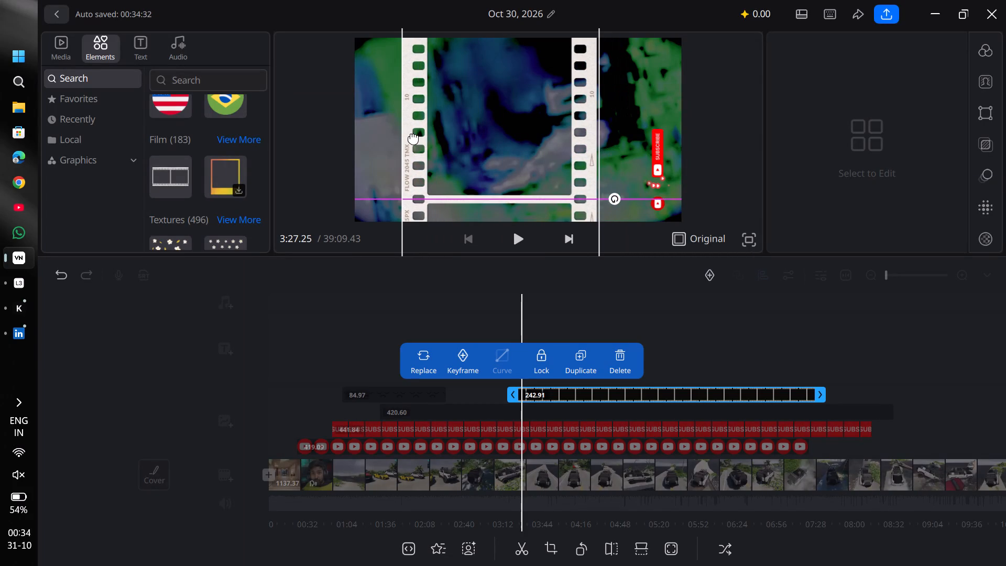
left_click_drag(413, 137, 428, 168)
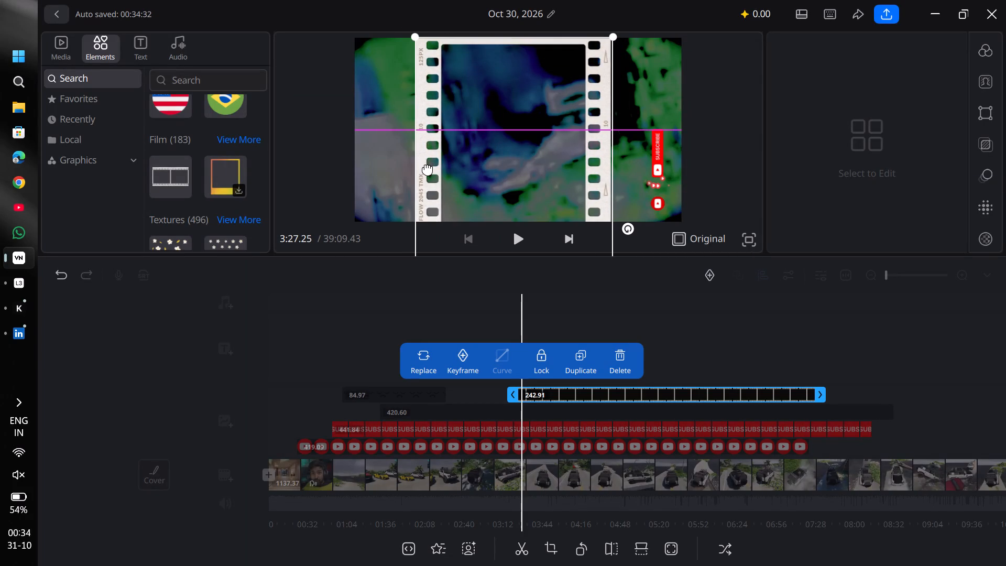
left_click_drag(428, 168, 426, 166)
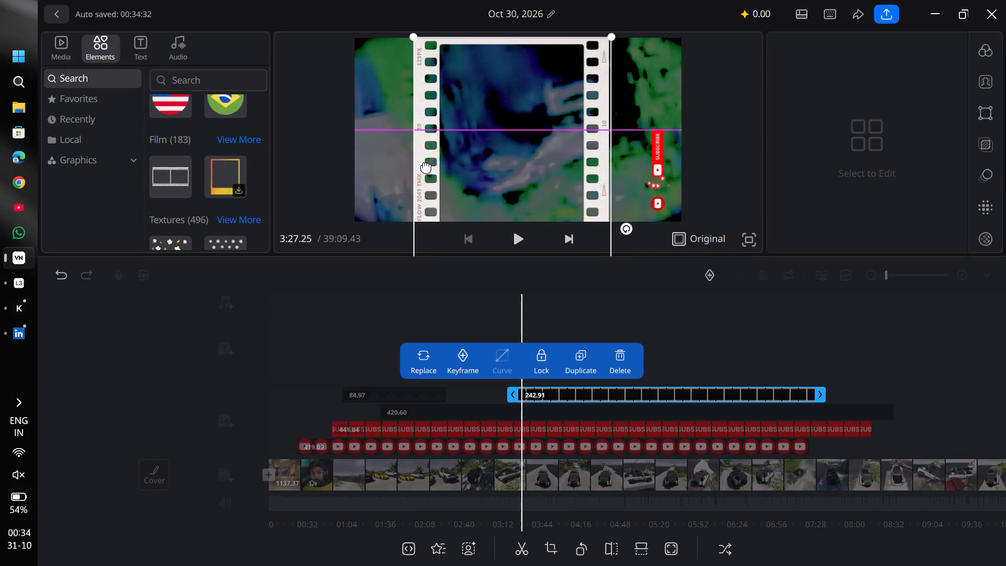
left_click_drag(426, 166, 427, 163)
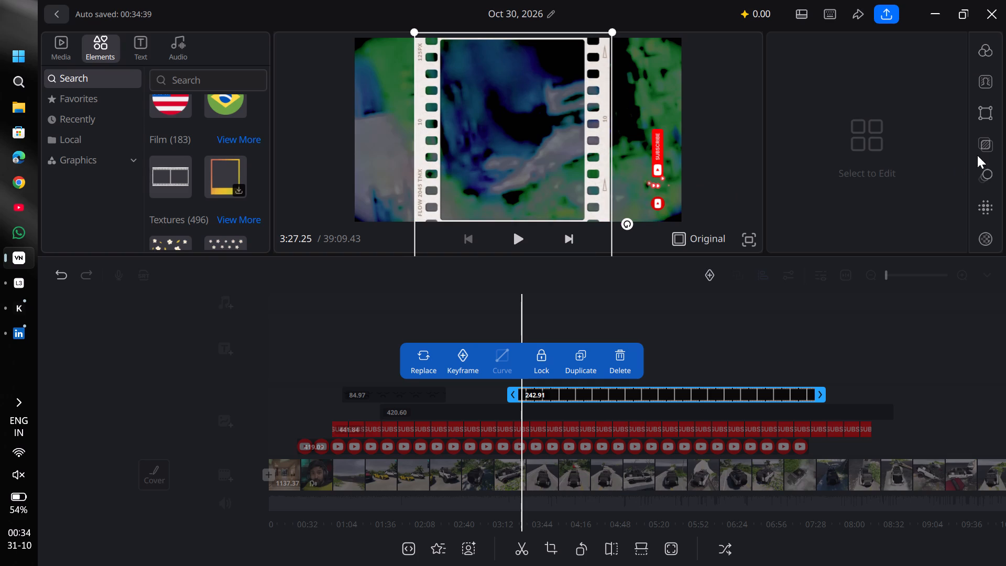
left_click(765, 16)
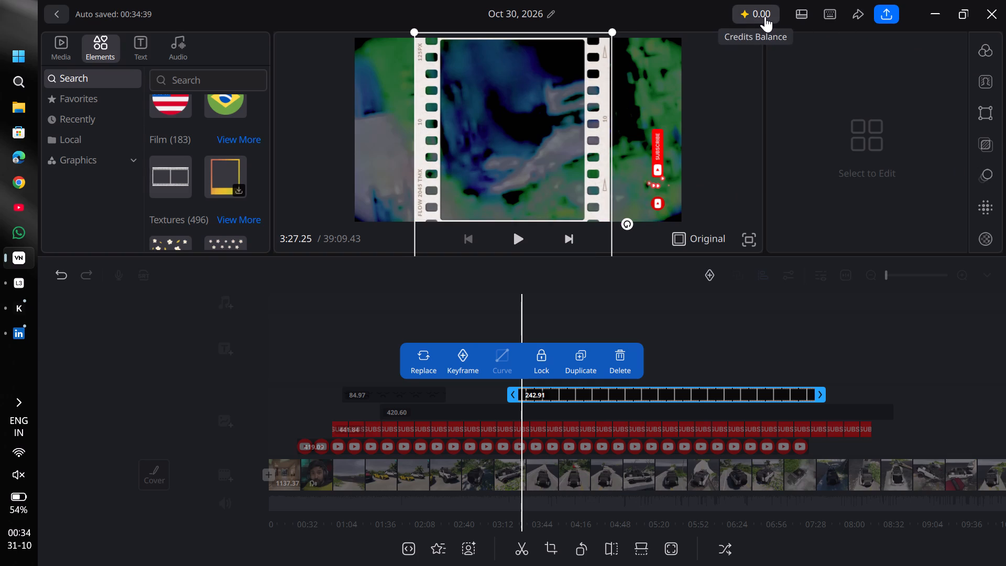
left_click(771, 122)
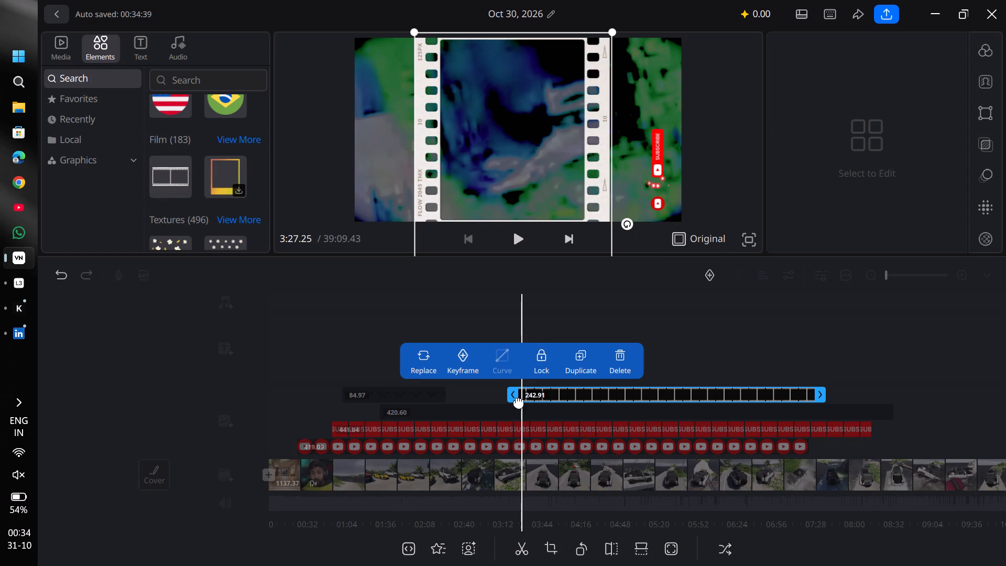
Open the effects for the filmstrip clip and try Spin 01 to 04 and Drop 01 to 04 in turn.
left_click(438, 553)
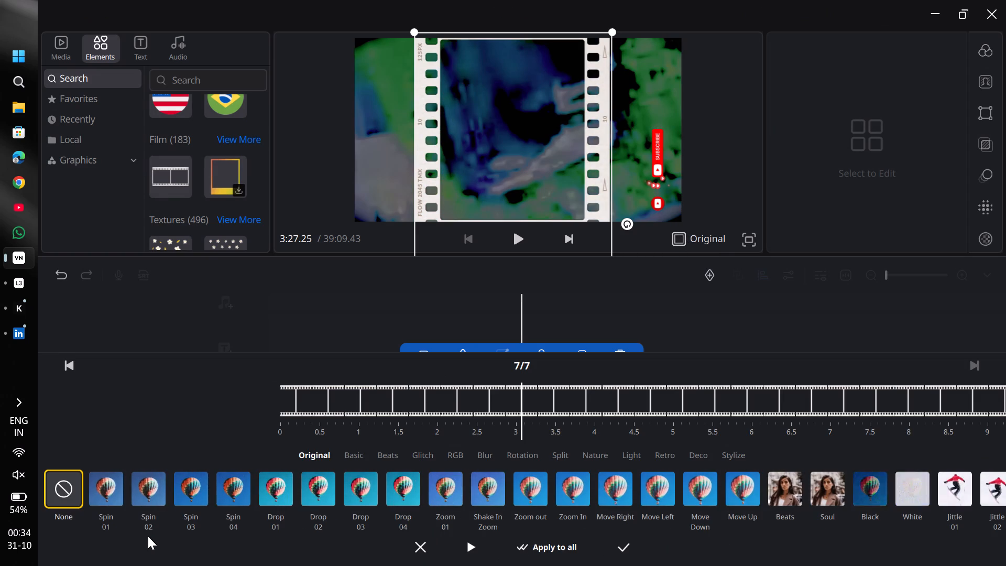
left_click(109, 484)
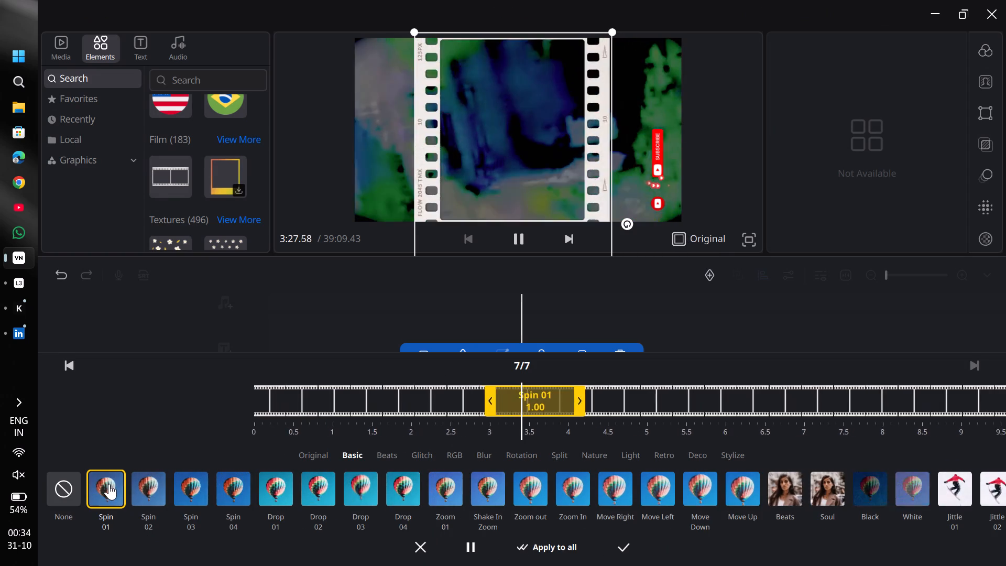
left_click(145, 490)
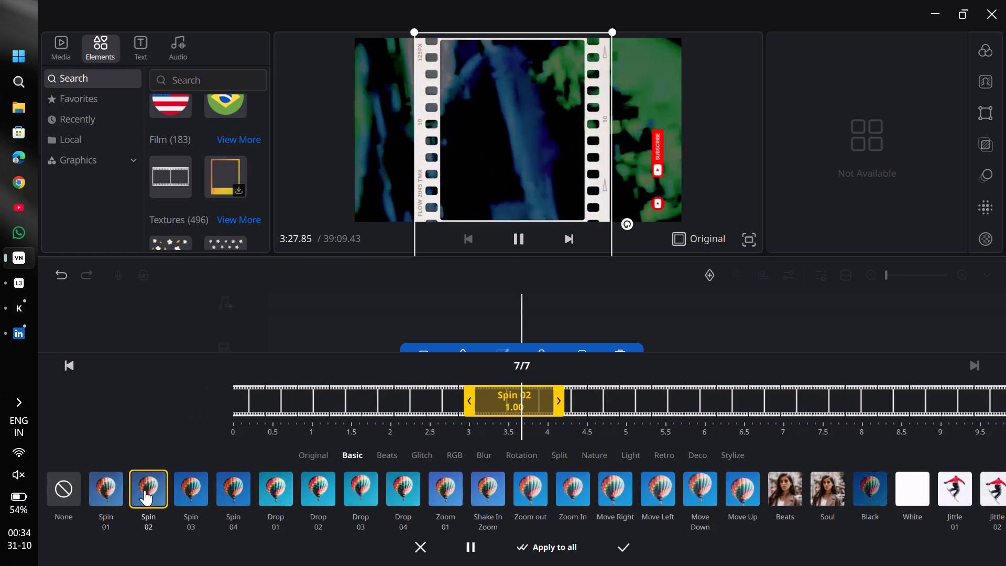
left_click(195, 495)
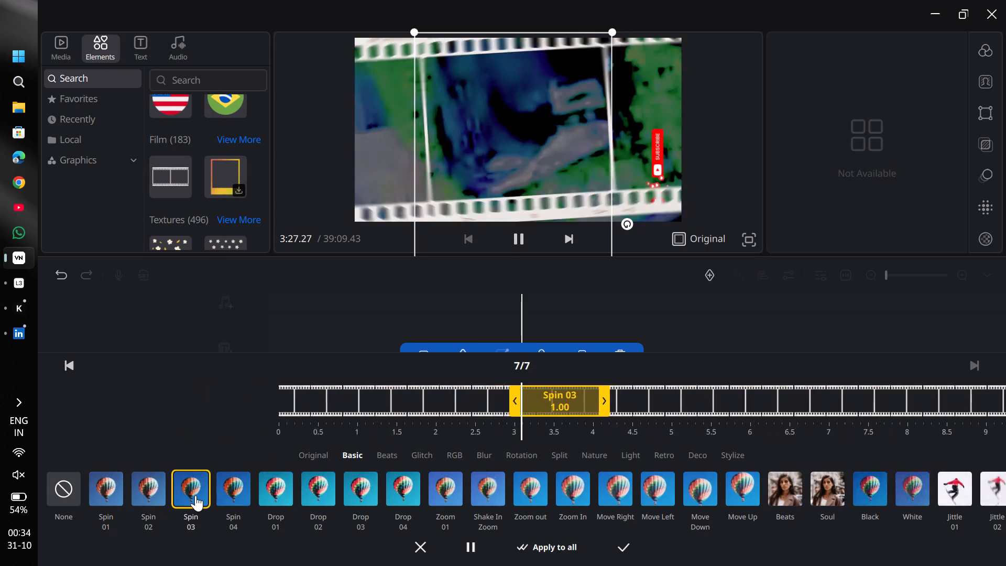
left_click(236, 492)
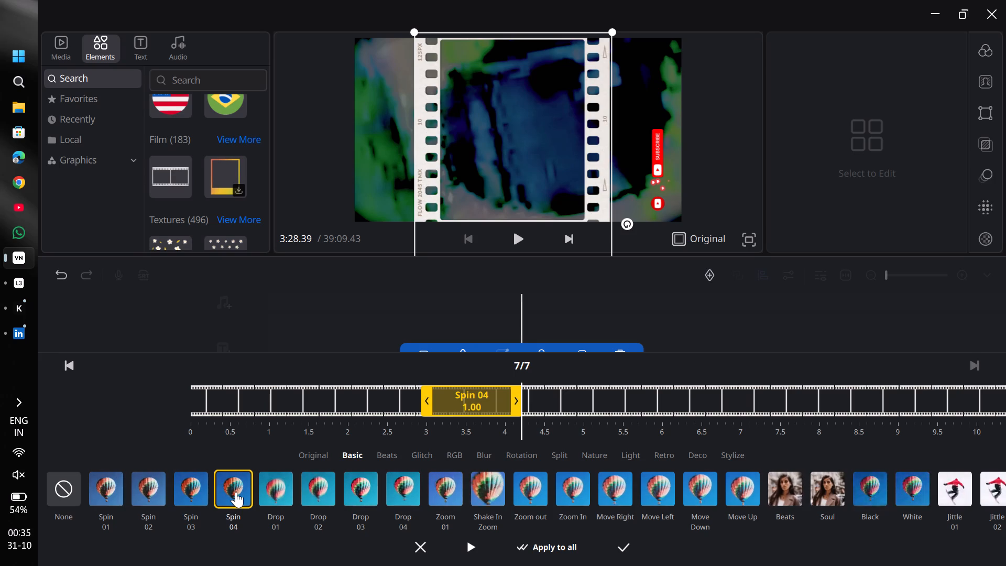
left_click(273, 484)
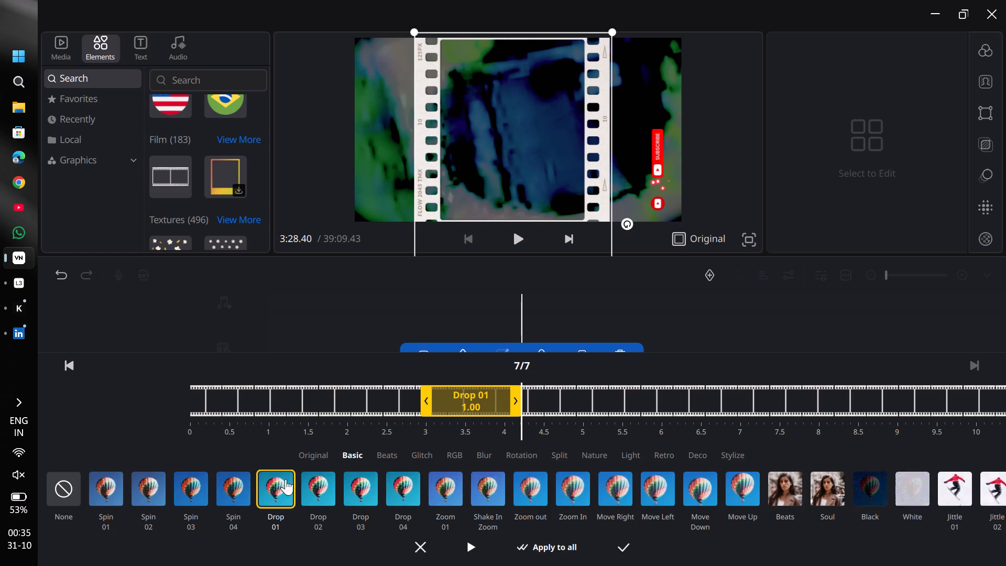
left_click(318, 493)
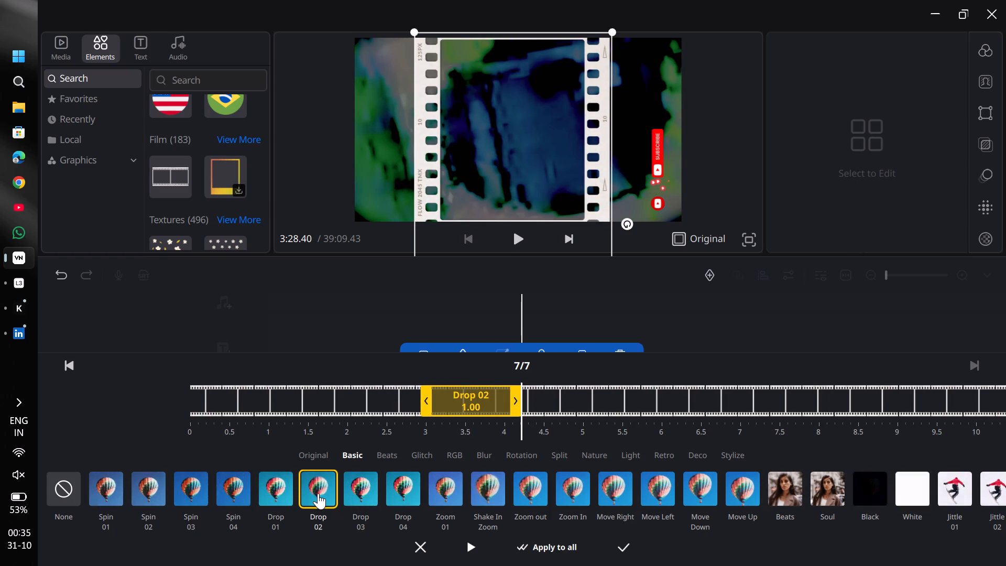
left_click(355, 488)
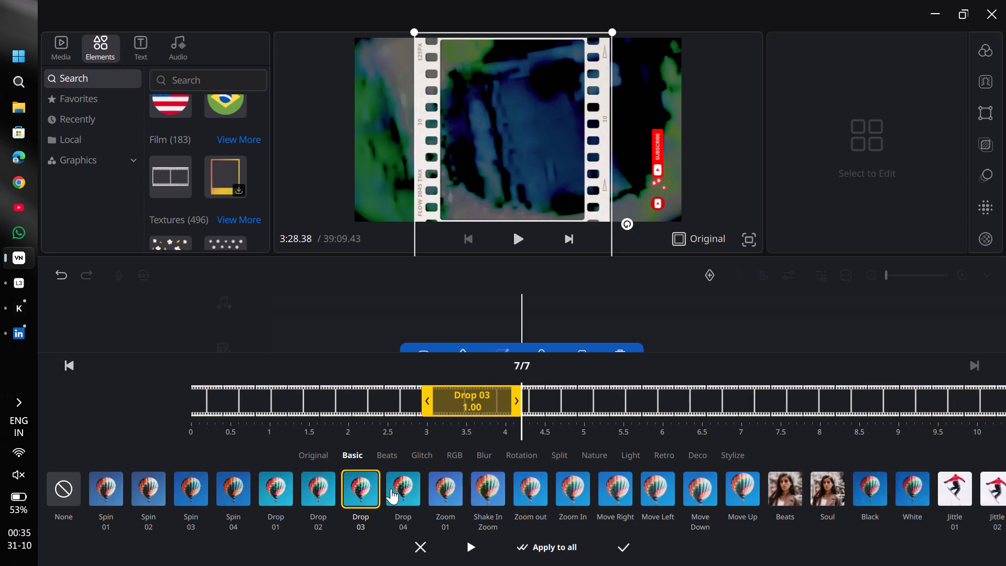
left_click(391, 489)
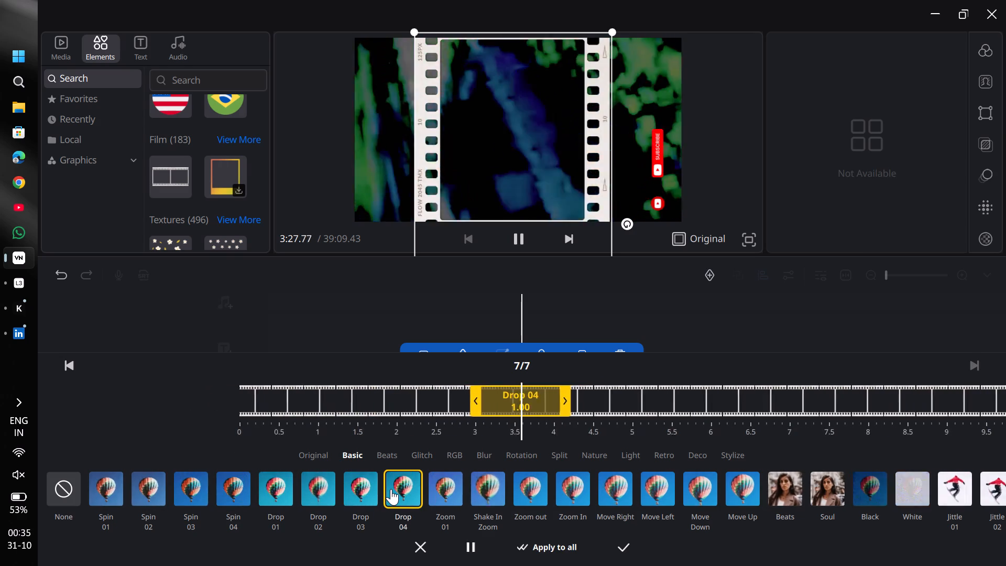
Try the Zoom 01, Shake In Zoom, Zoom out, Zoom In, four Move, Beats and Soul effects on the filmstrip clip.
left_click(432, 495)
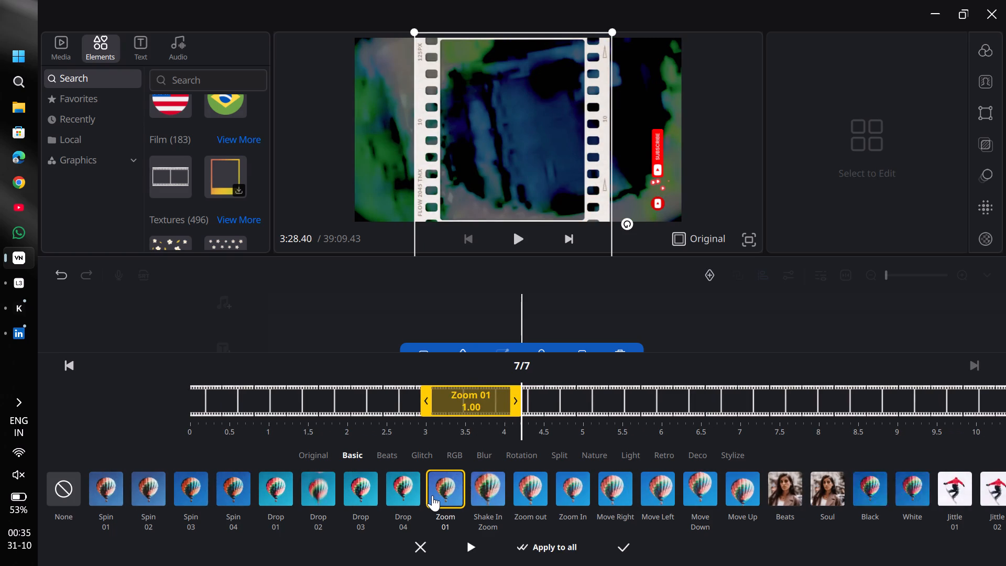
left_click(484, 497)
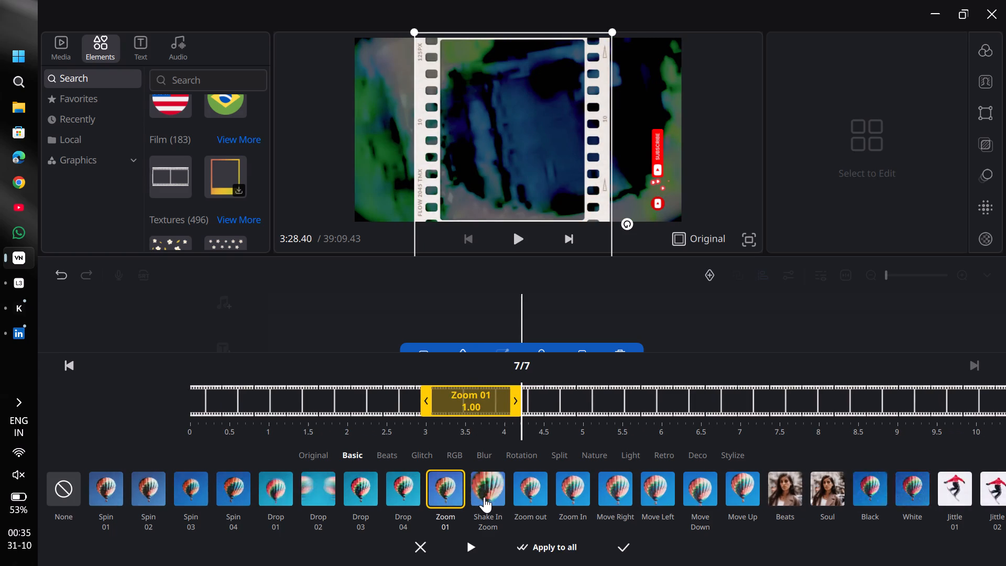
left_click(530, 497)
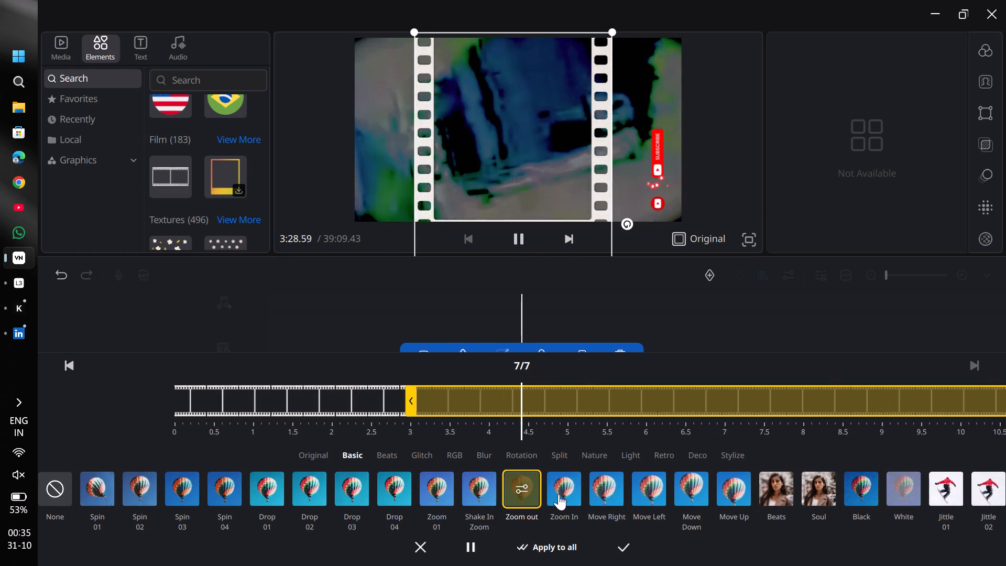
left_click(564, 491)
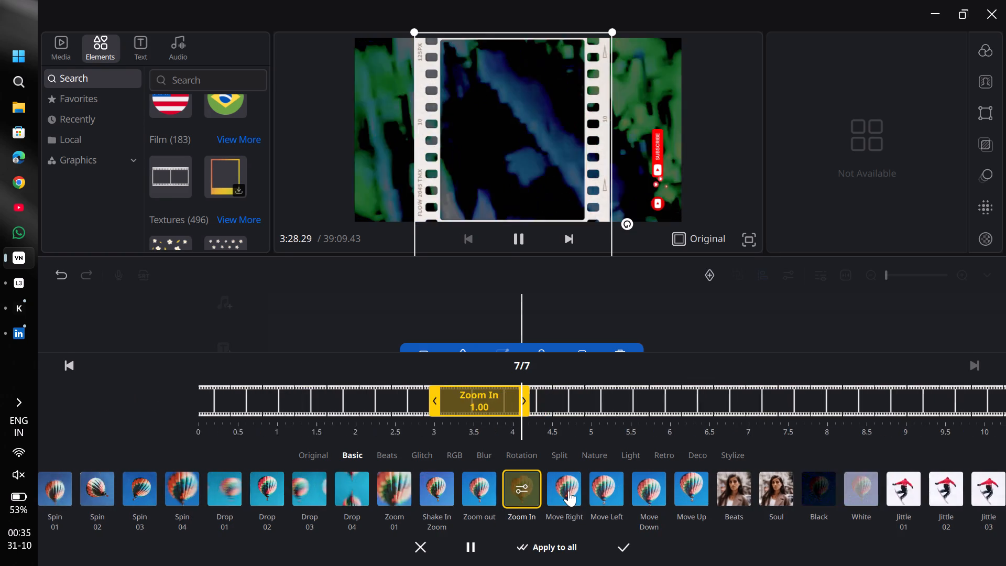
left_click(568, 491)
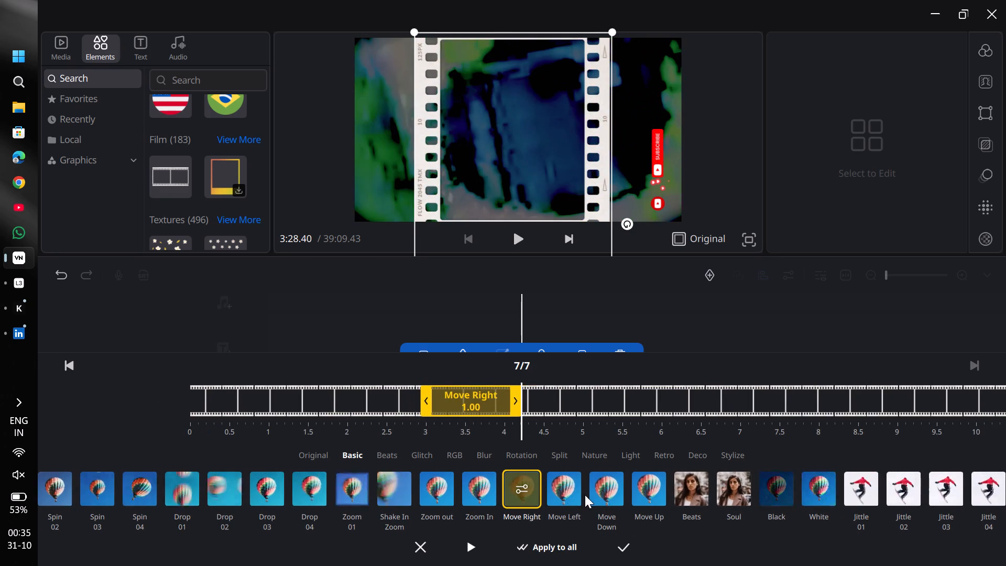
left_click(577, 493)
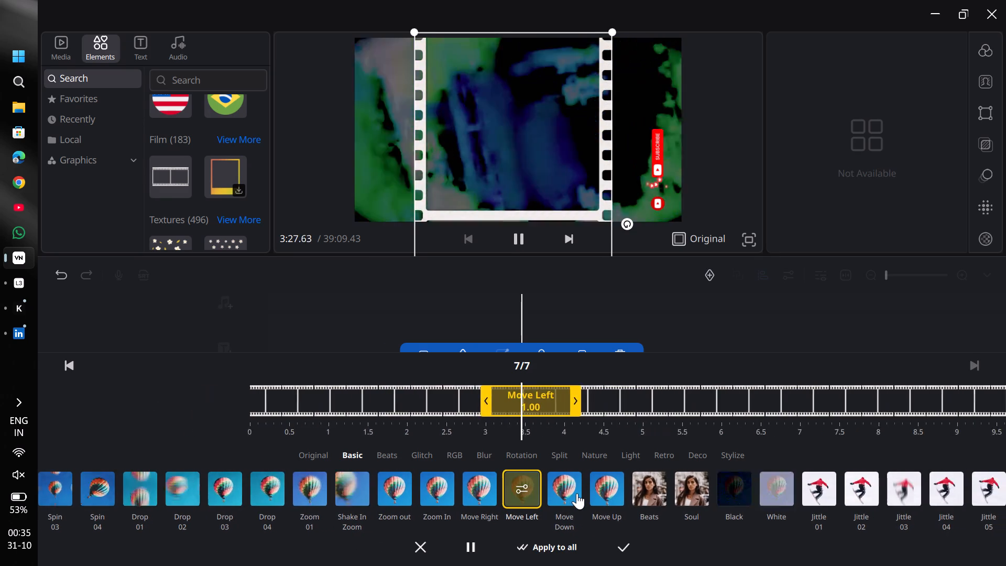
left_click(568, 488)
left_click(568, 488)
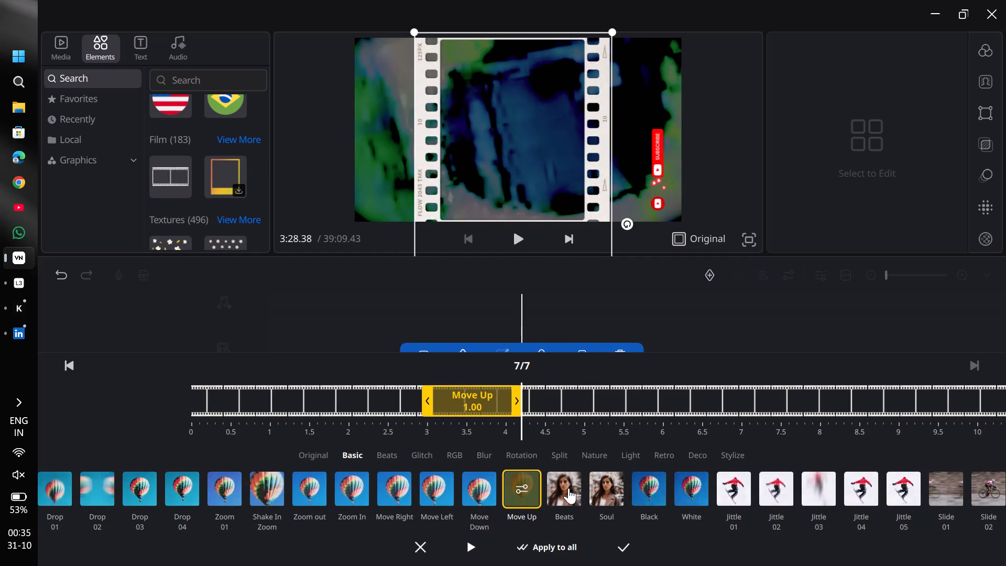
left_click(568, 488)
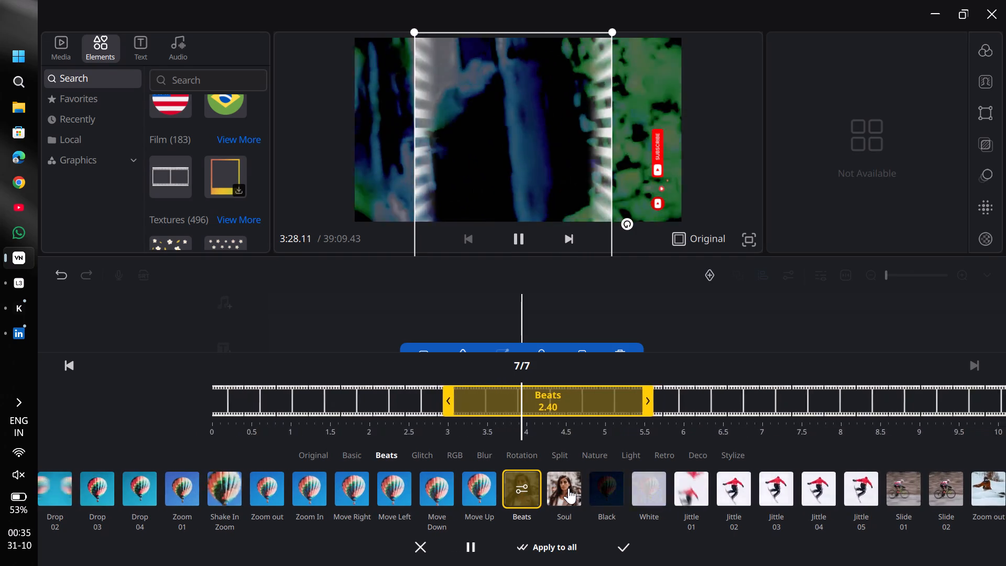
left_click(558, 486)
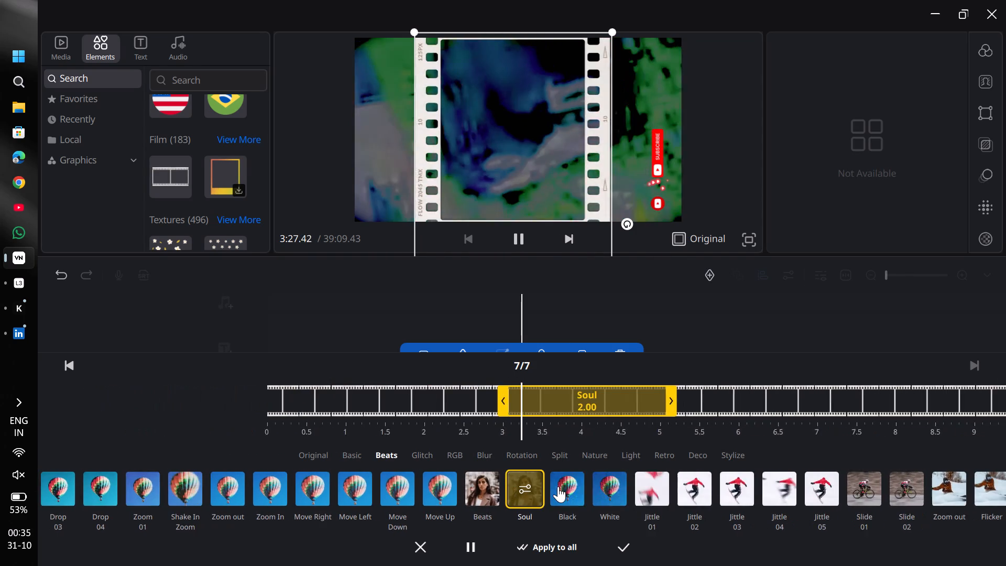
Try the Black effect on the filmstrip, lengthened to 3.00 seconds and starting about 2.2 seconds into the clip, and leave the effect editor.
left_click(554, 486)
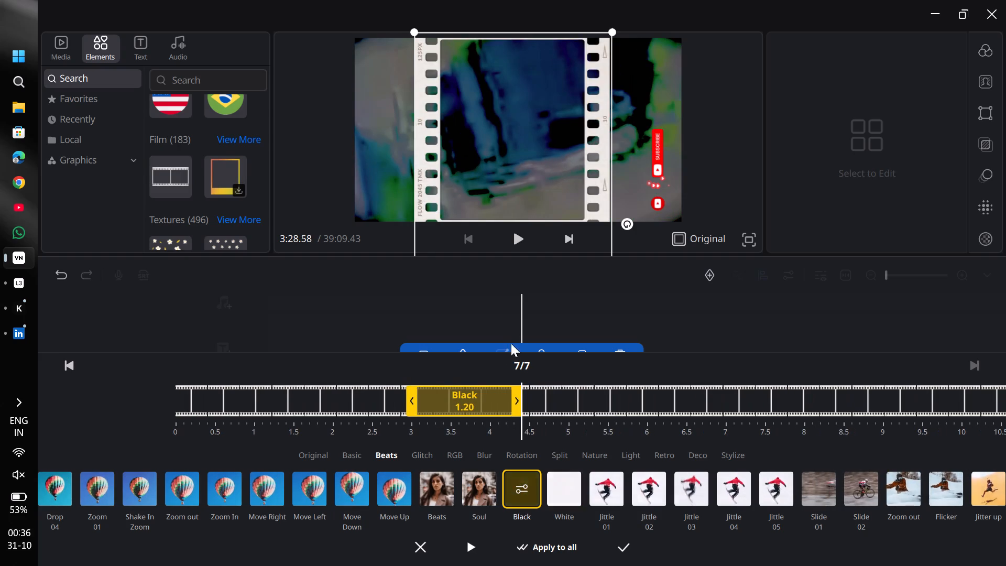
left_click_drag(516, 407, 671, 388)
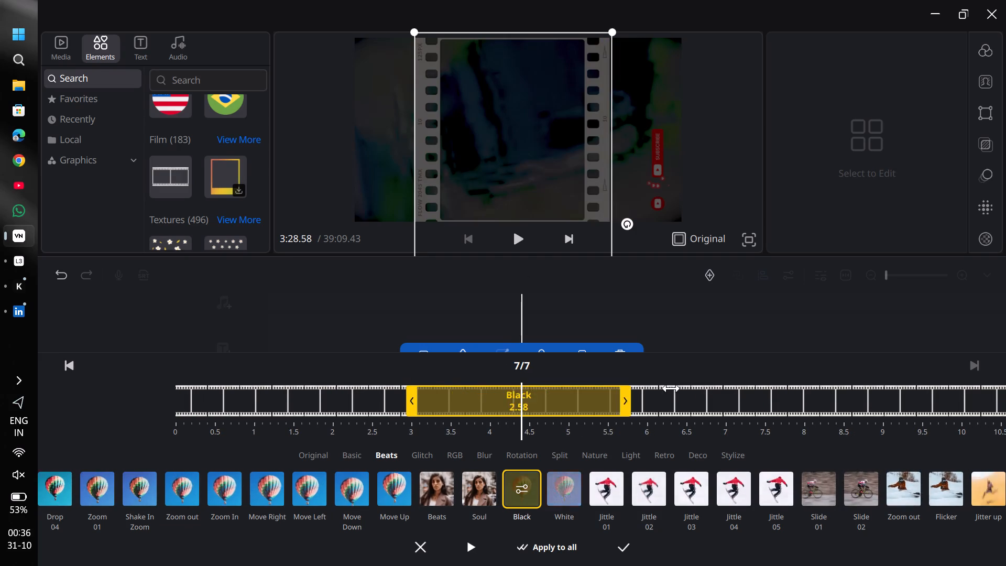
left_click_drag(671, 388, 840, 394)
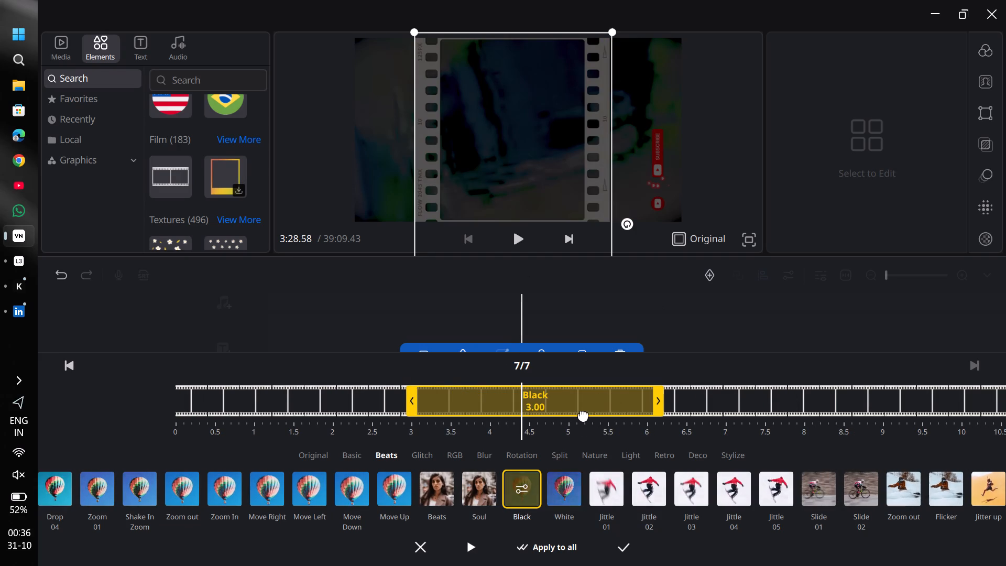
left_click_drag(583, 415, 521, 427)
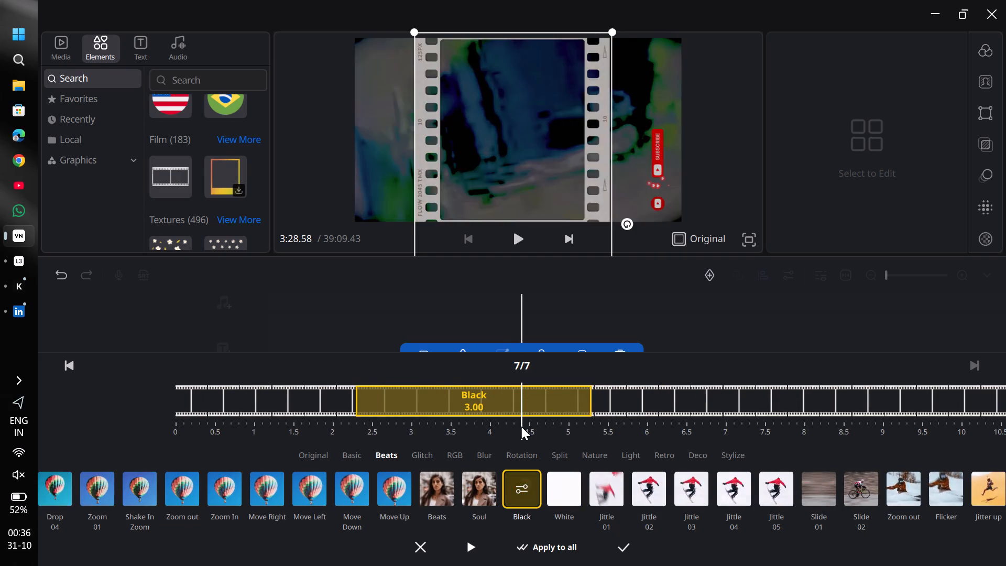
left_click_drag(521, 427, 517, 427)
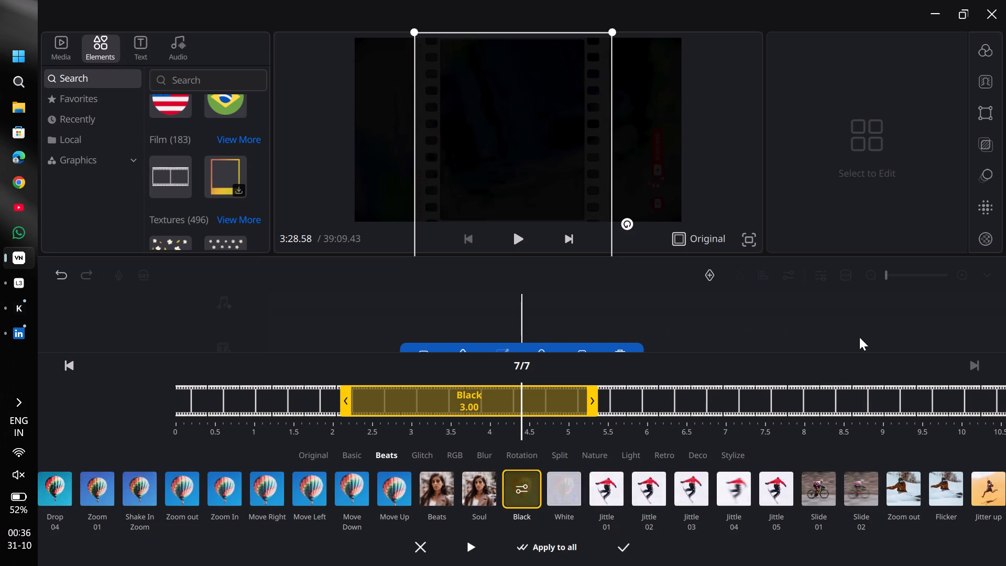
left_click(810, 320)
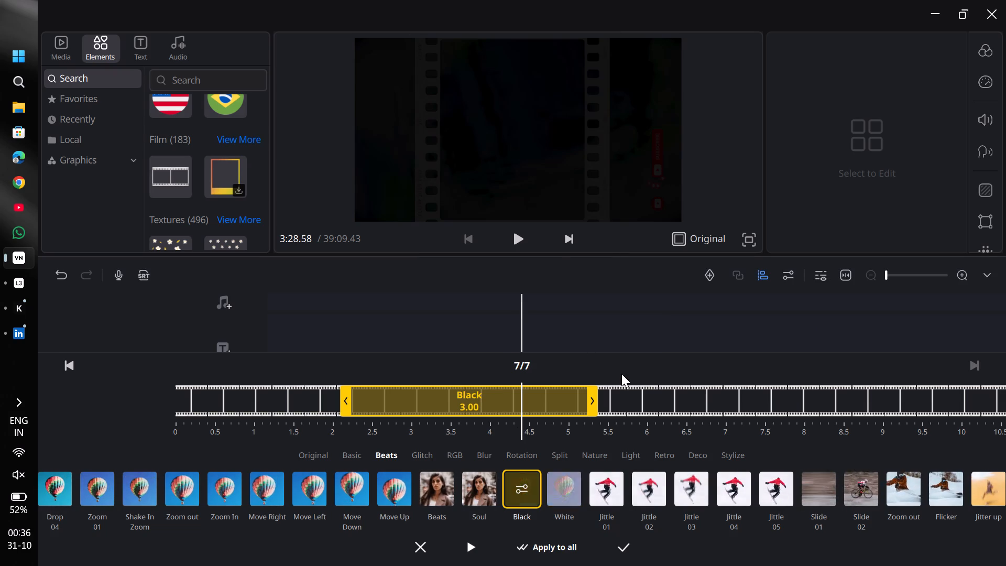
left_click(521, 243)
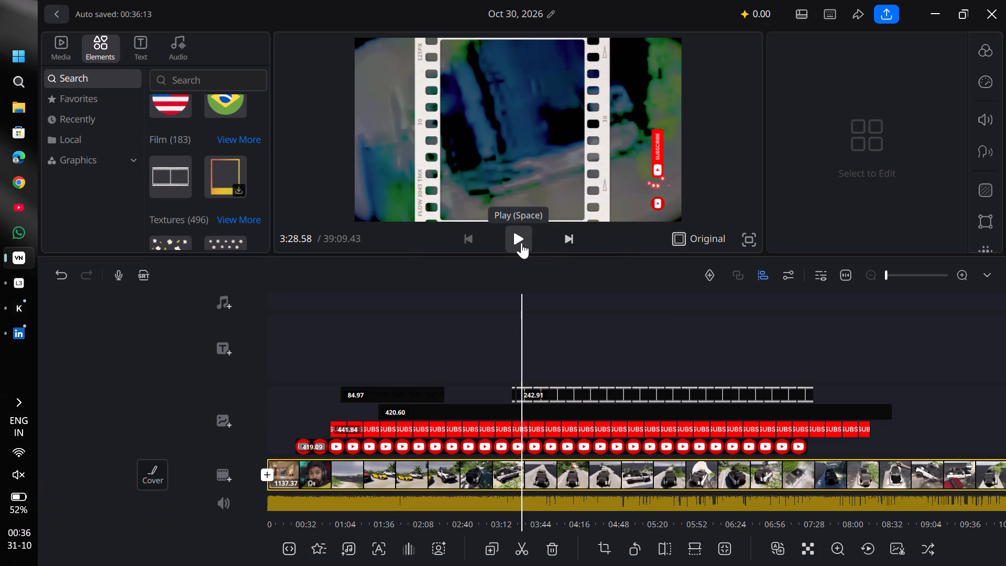
Generate automatic captions for the main video clip with English as the spoken language.
left_click(374, 548)
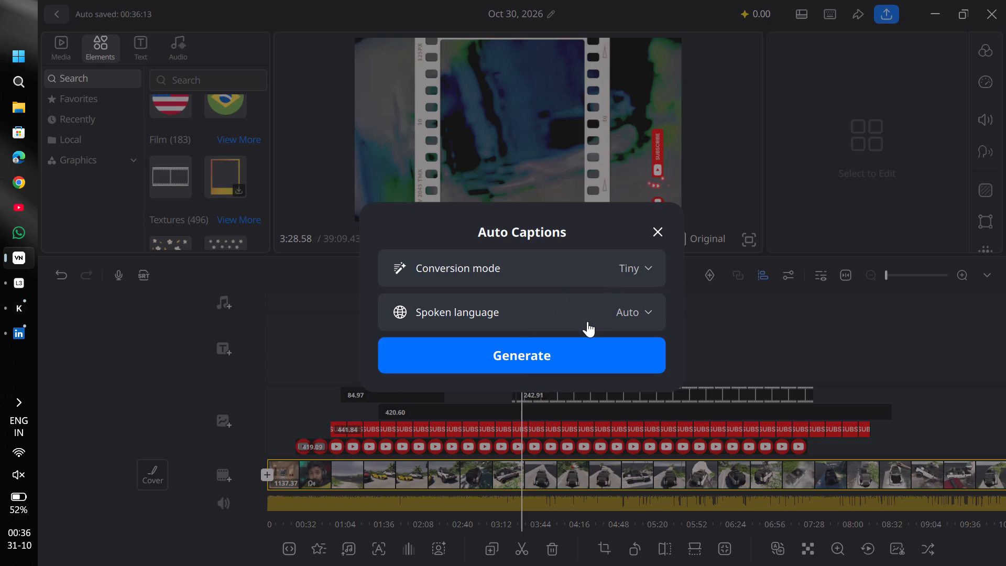
left_click(600, 313)
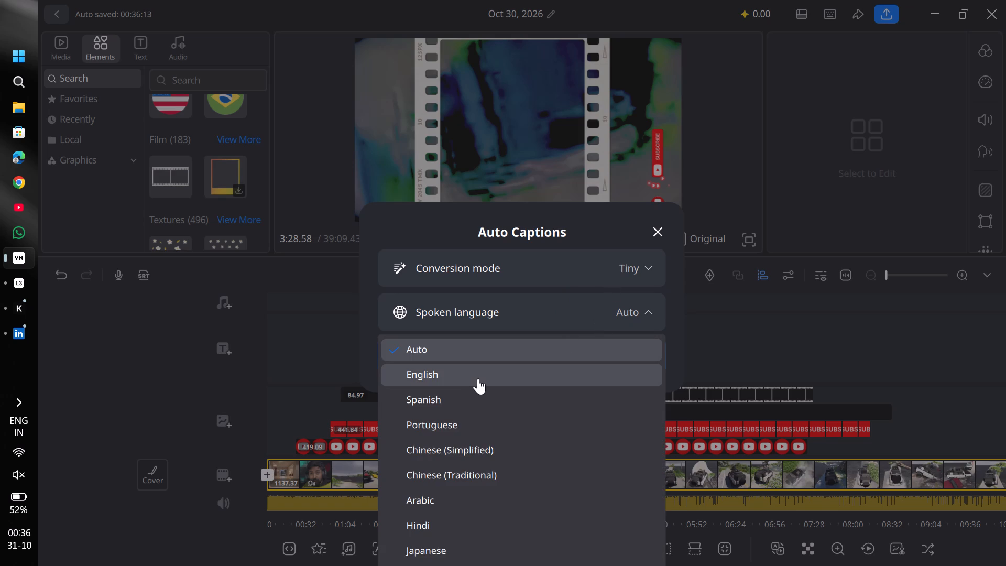
left_click(471, 382)
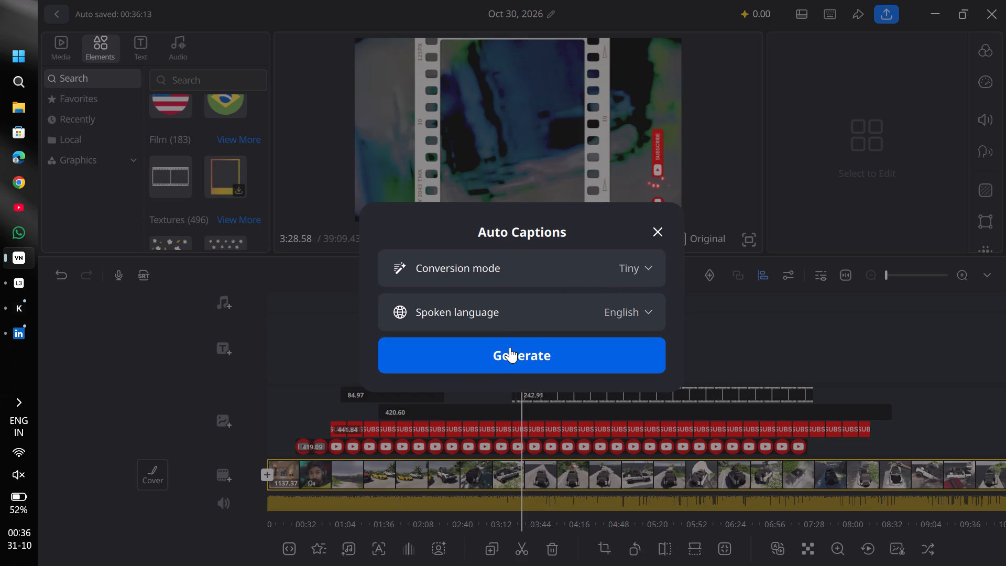
left_click(510, 347)
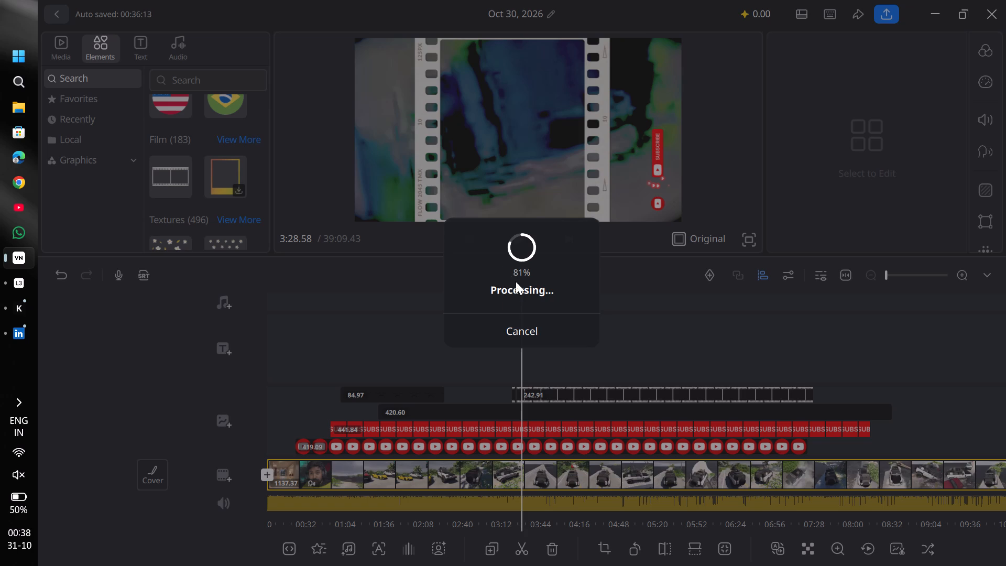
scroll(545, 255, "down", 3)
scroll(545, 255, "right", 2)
Play the video from the current position to check the generated captions.
left_click(520, 239)
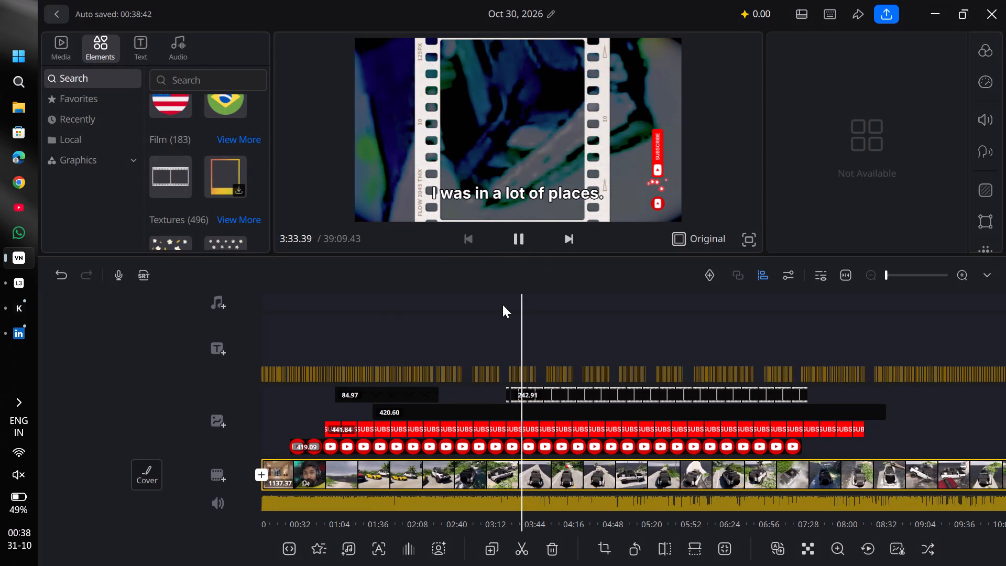
Try to open the speed settings and the voice settings of the main video clip during playback.
left_click(988, 92)
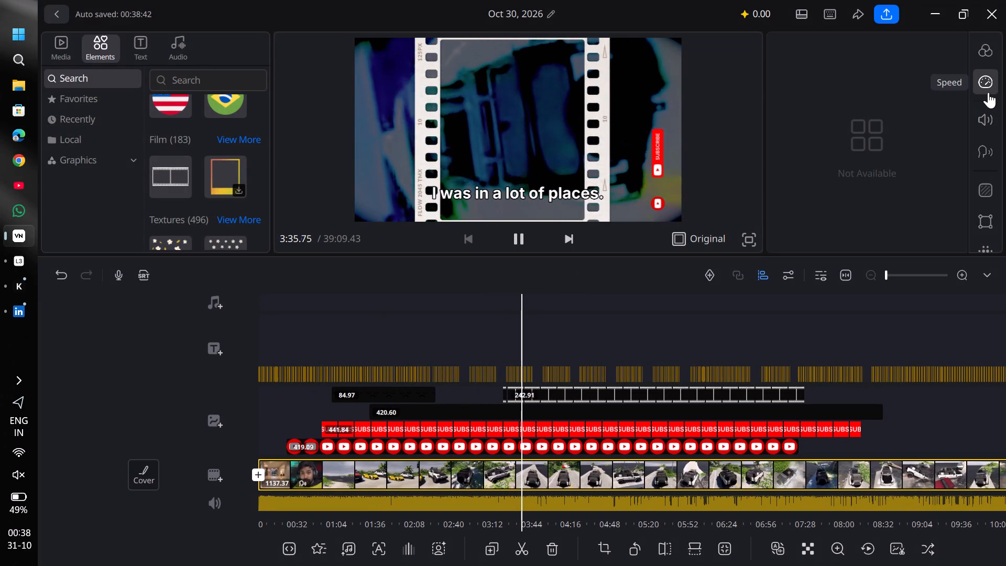
triple_click(988, 92)
left_click(988, 92)
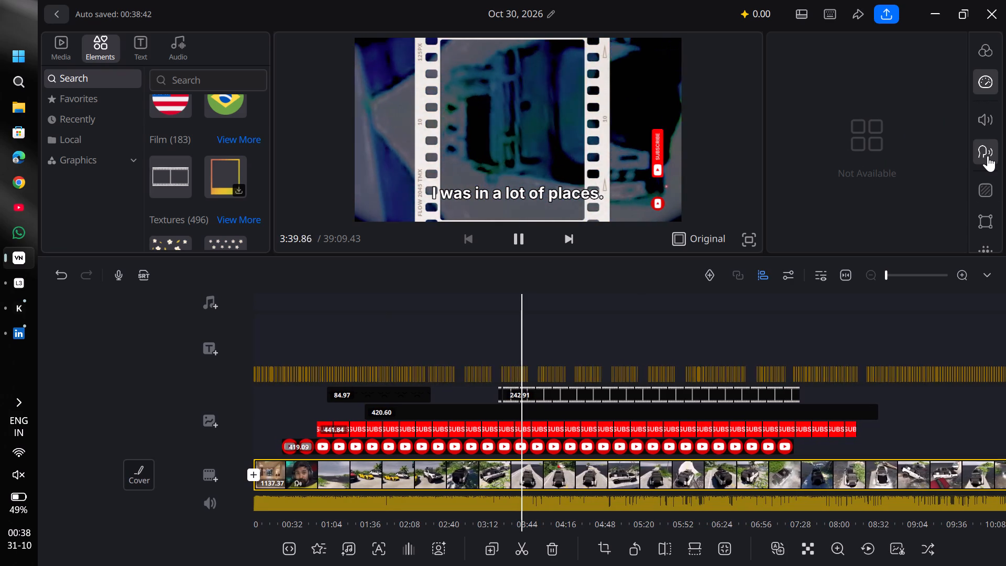
left_click(988, 156)
double_click(988, 156)
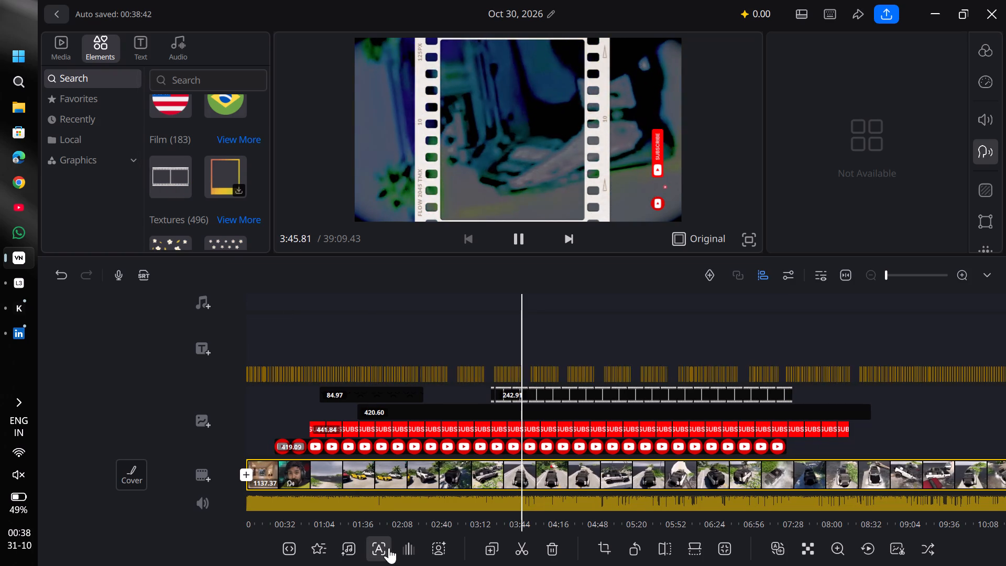
Apply an audio fade to the first main video clip with fade in 1.3 and fade out 3.1.
left_click(407, 547)
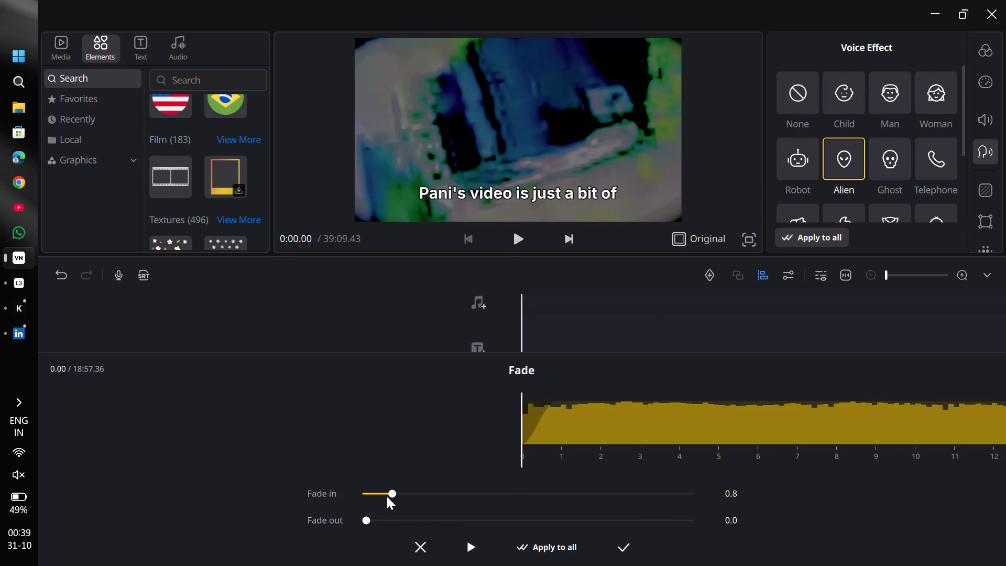
left_click_drag(387, 492, 408, 495)
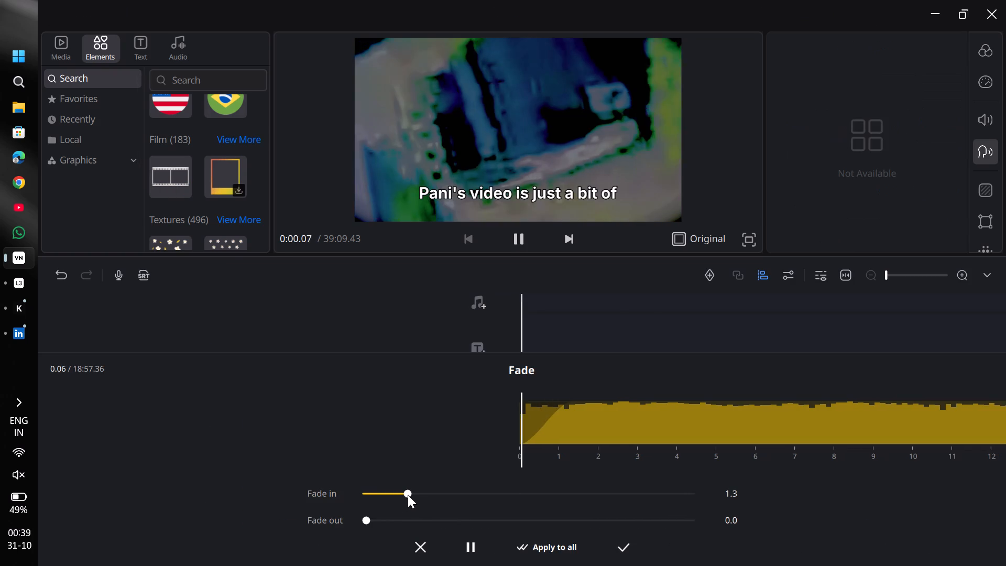
left_click_drag(367, 521, 454, 527)
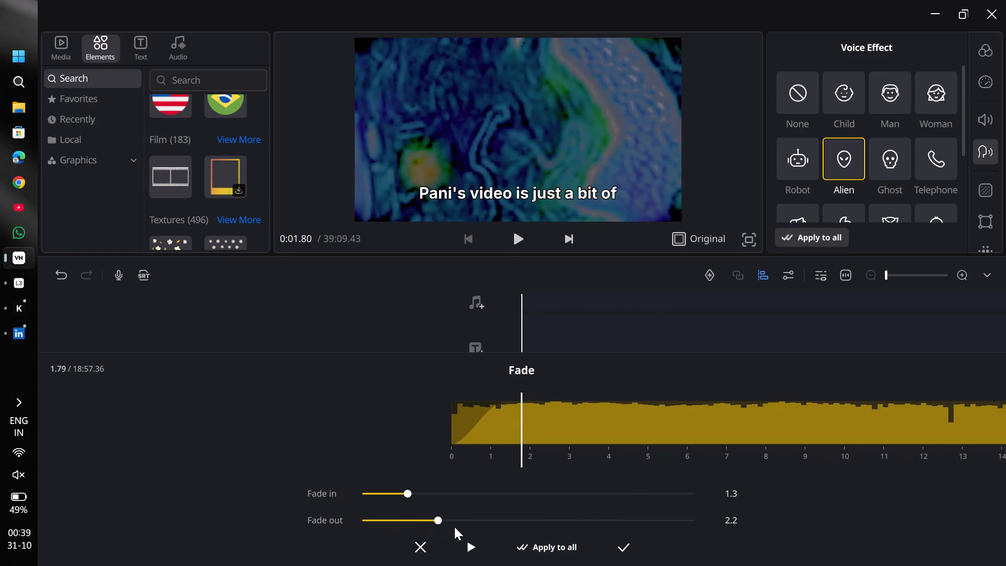
left_click_drag(454, 527, 468, 528)
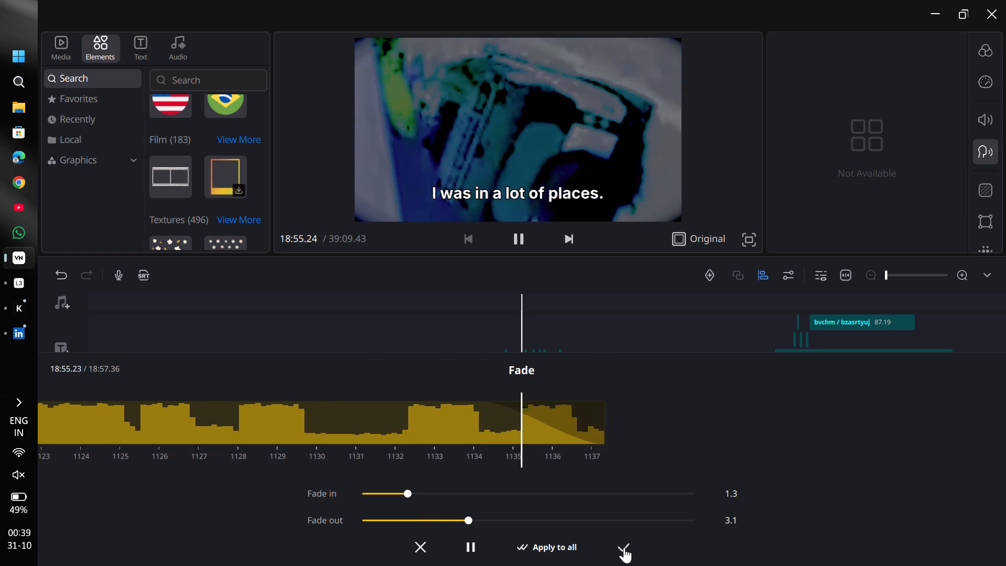
left_click(624, 547)
Change the first main clip's voice effect to Chipmunk and leave the voice effect settings.
scroll(858, 164, "down", 1)
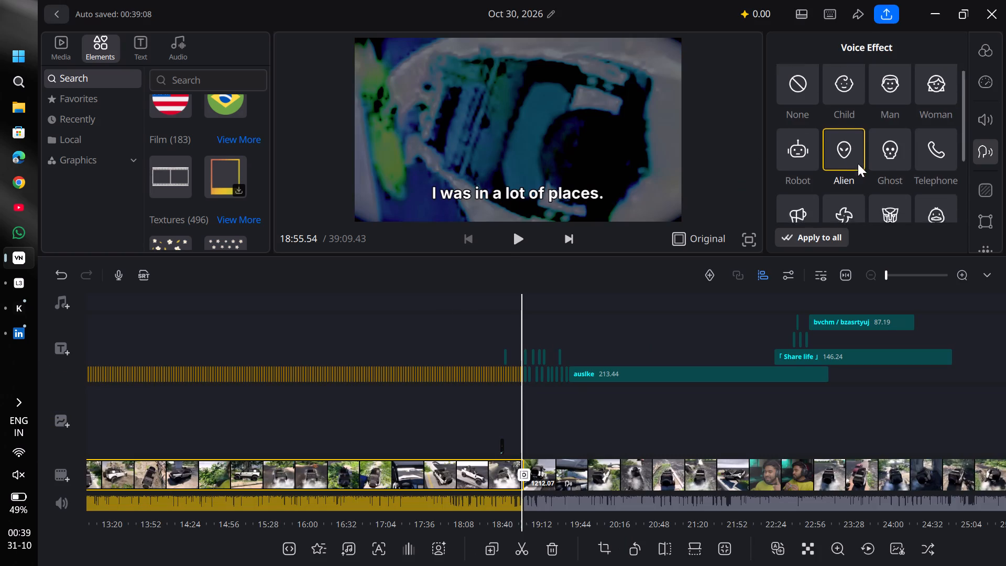
scroll(858, 164, "down", 4)
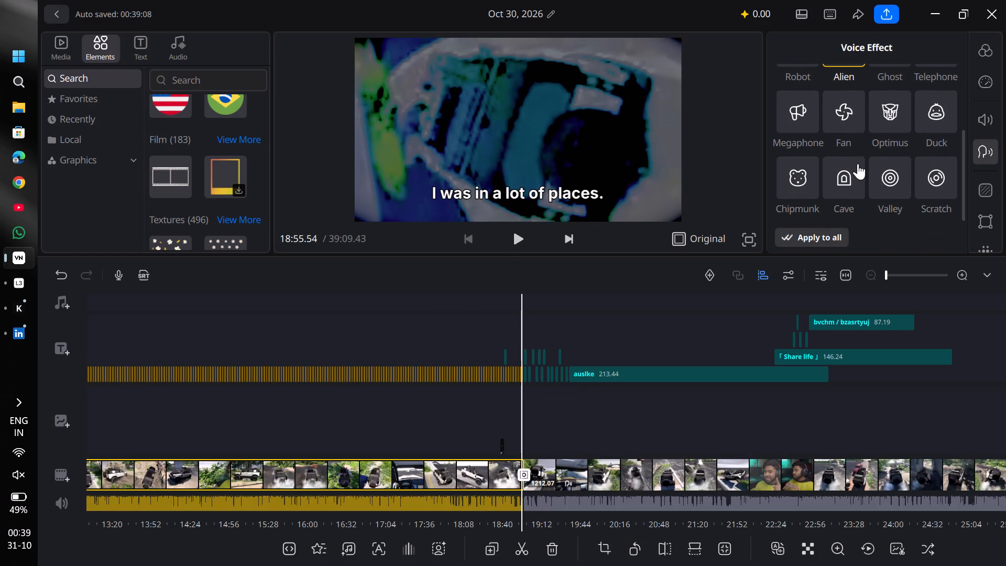
scroll(858, 164, "down", 1)
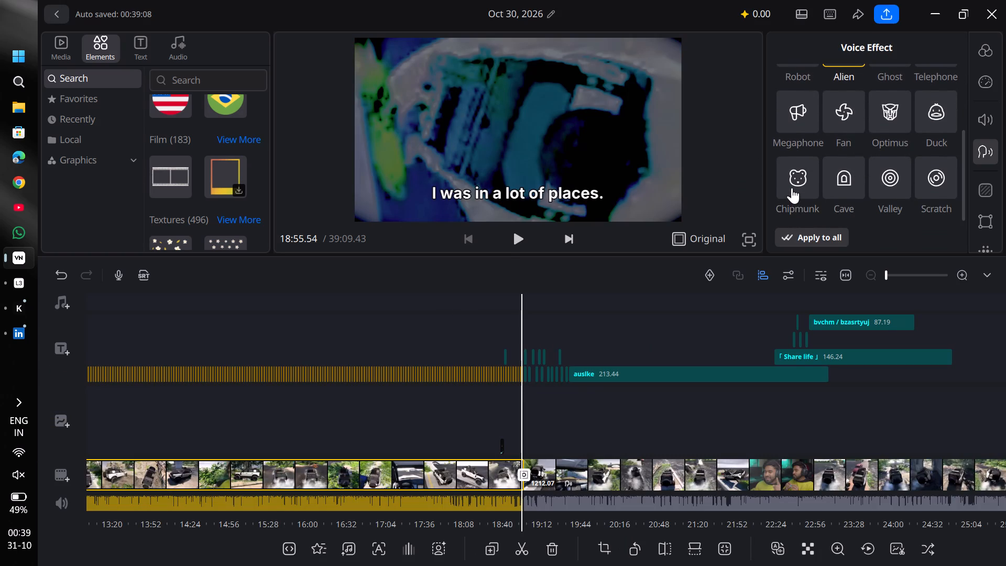
left_click(792, 188)
left_click(746, 311)
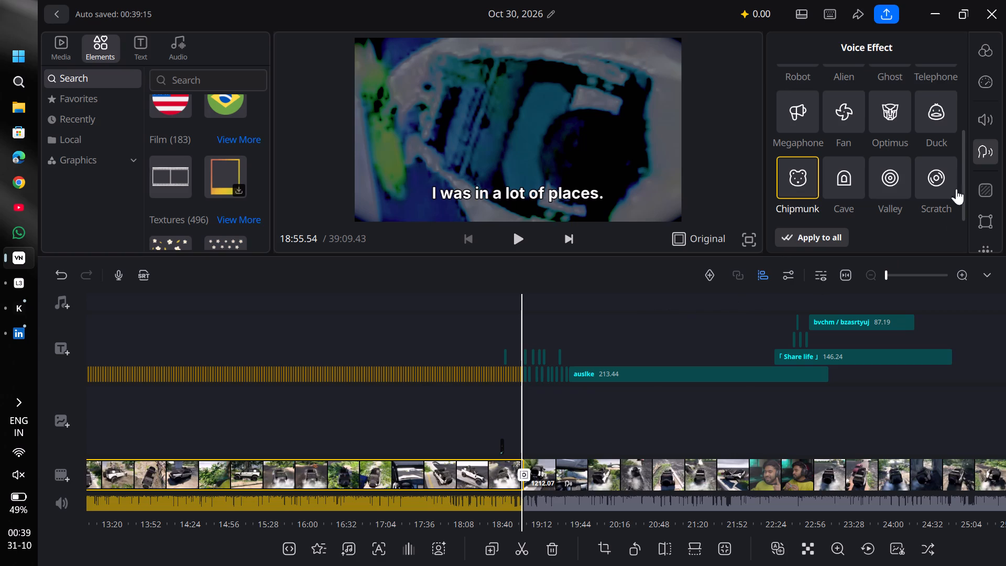
left_click(981, 153)
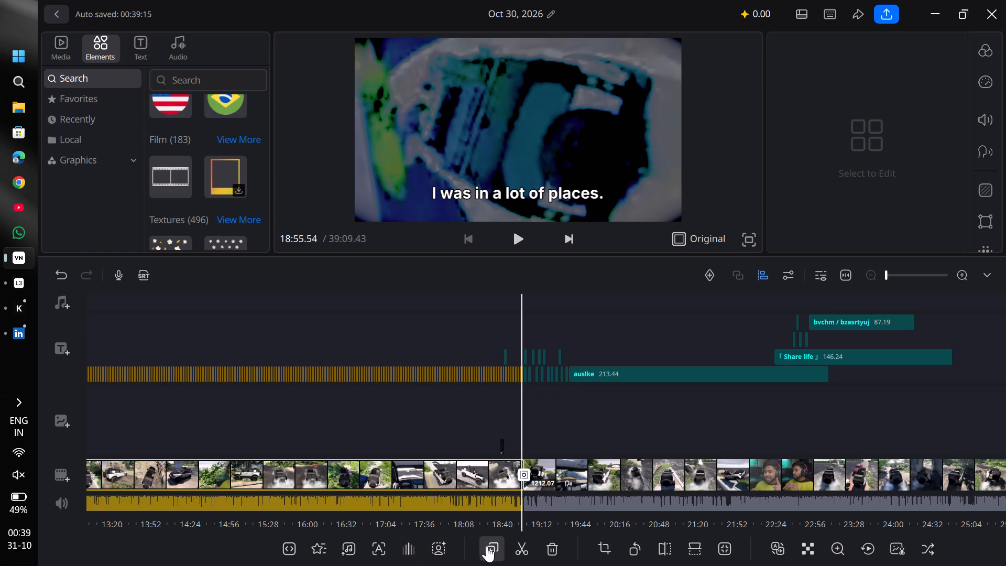
Crop the first main clip tighter, pulling in the frame's lower-left corner and slightly its upper-right corner.
left_click(603, 548)
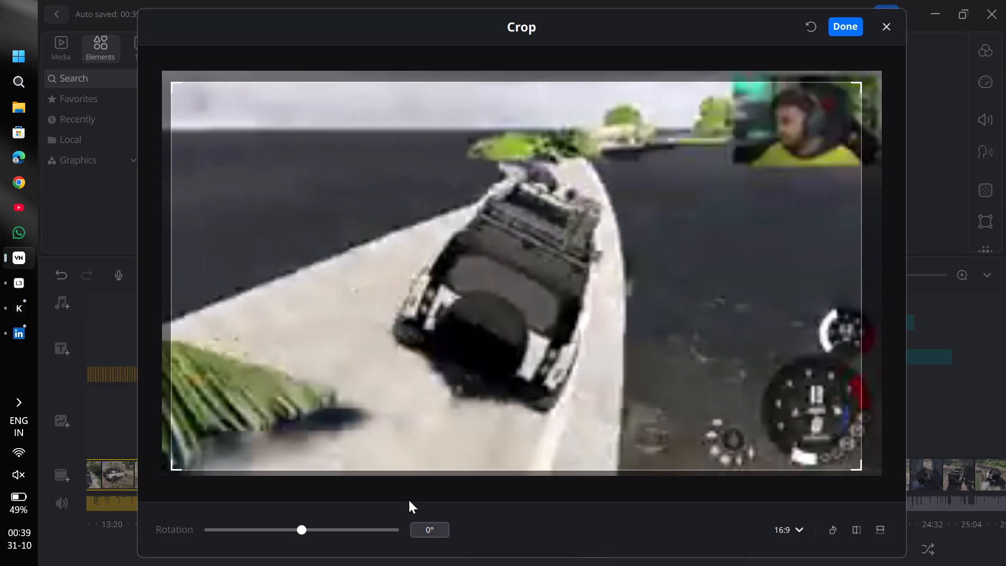
left_click_drag(171, 465, 229, 456)
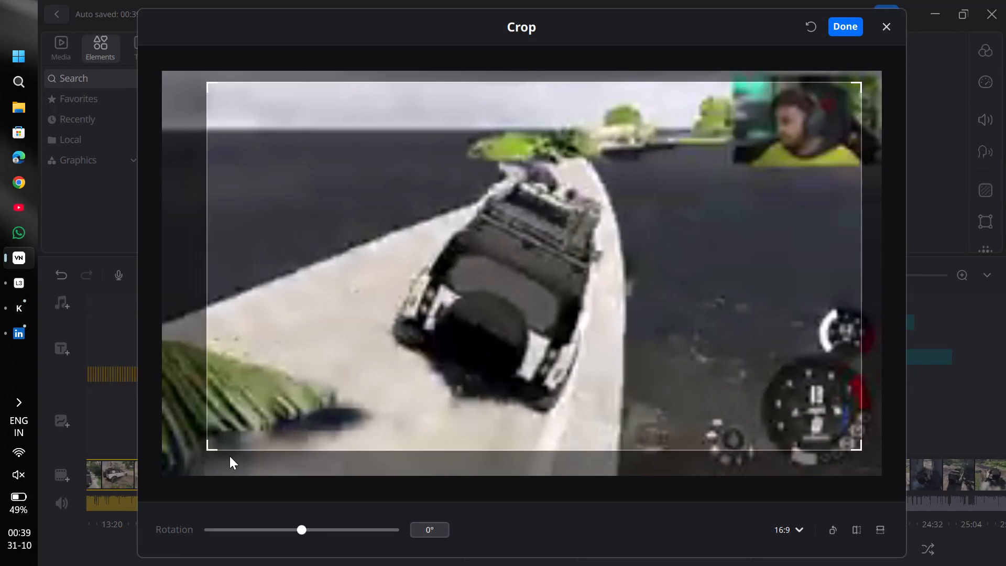
left_click_drag(229, 456, 234, 462)
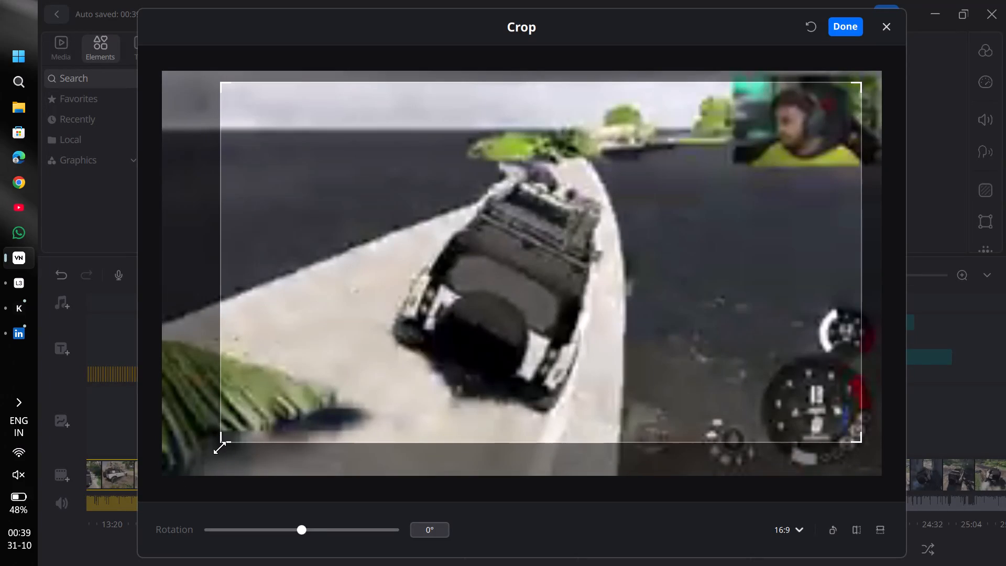
left_click_drag(220, 448, 211, 458)
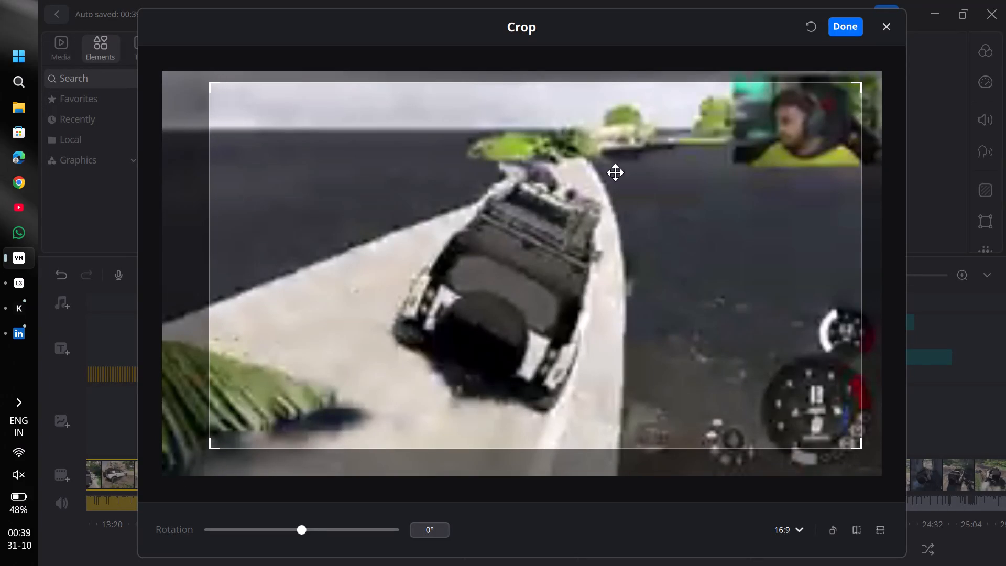
left_click_drag(861, 79, 860, 79)
left_click_drag(860, 79, 859, 96)
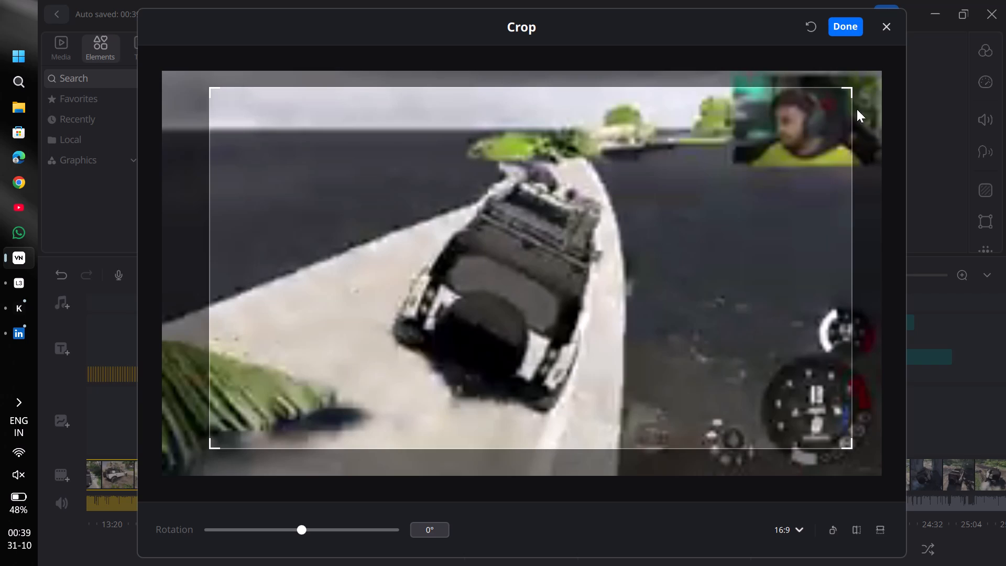
left_click(854, 23)
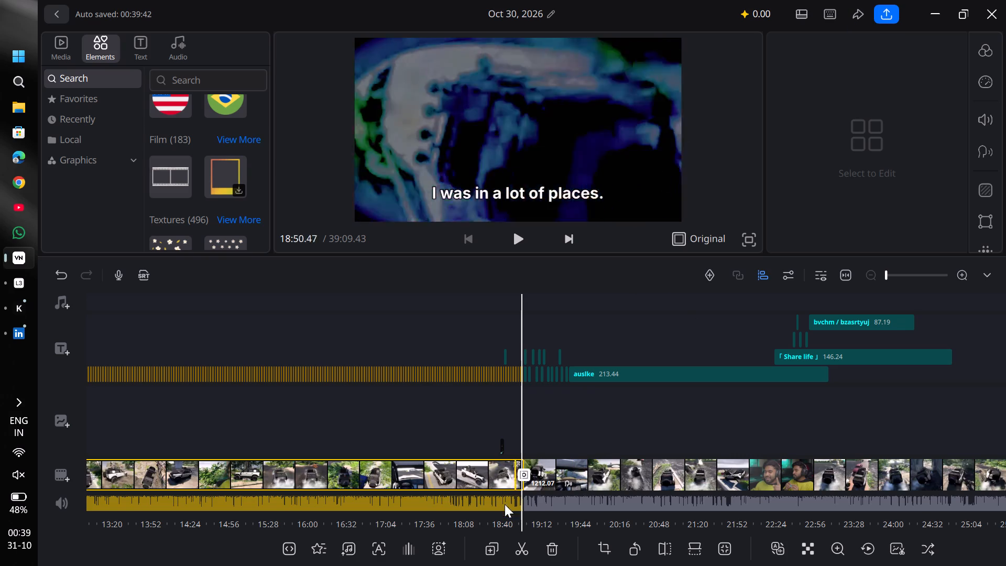
Play on into the second main video clip, duplicate that clip and deselect the copy.
left_click(519, 236)
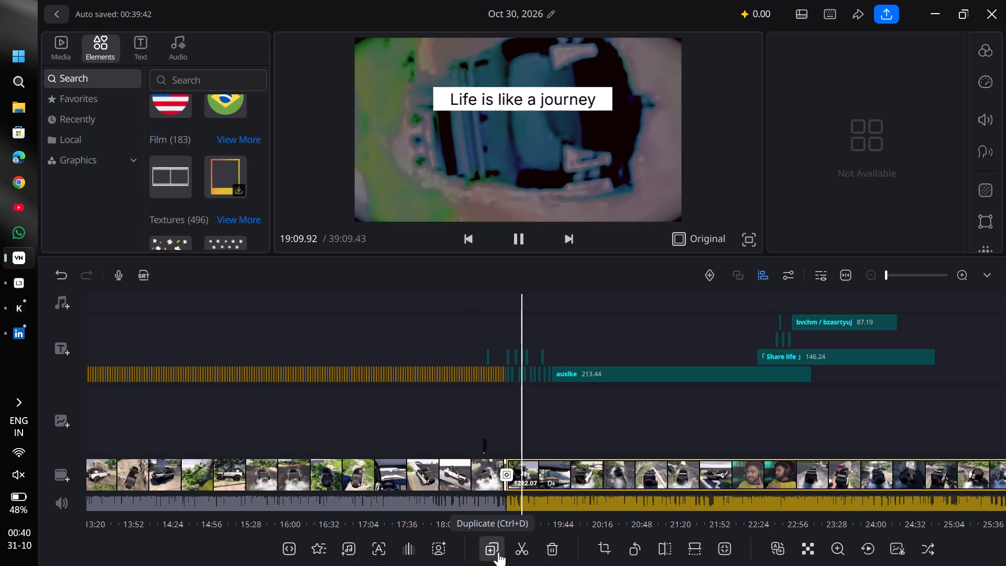
left_click(498, 552)
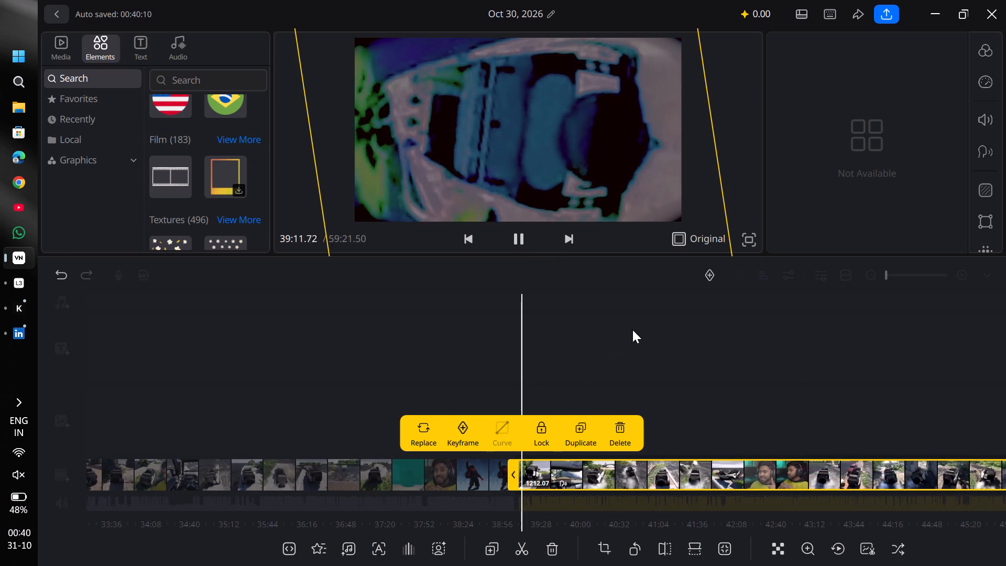
left_click(632, 330)
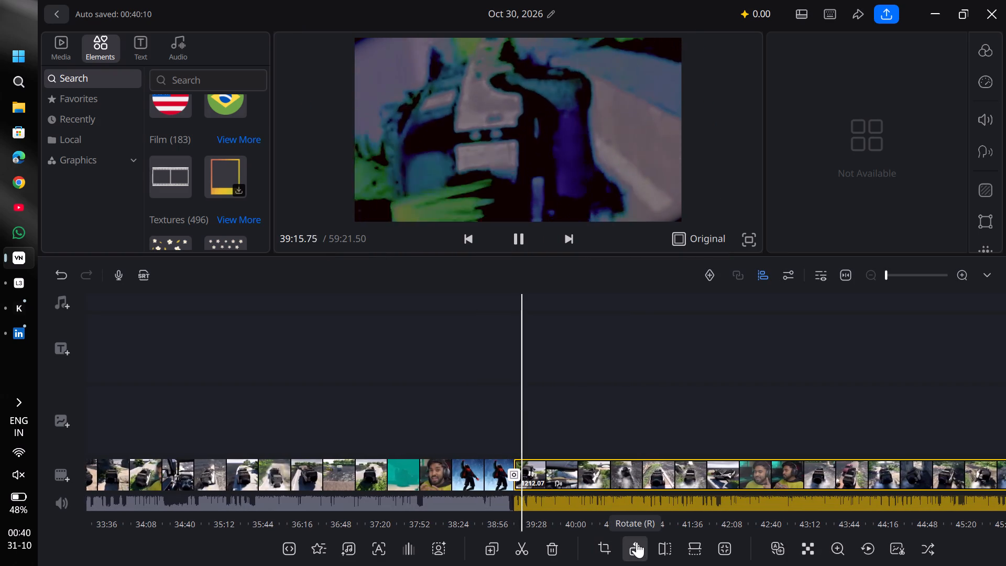
Rotate the duplicated clip by three successive quarter turns so its picture stands nearly upright.
left_click(637, 542)
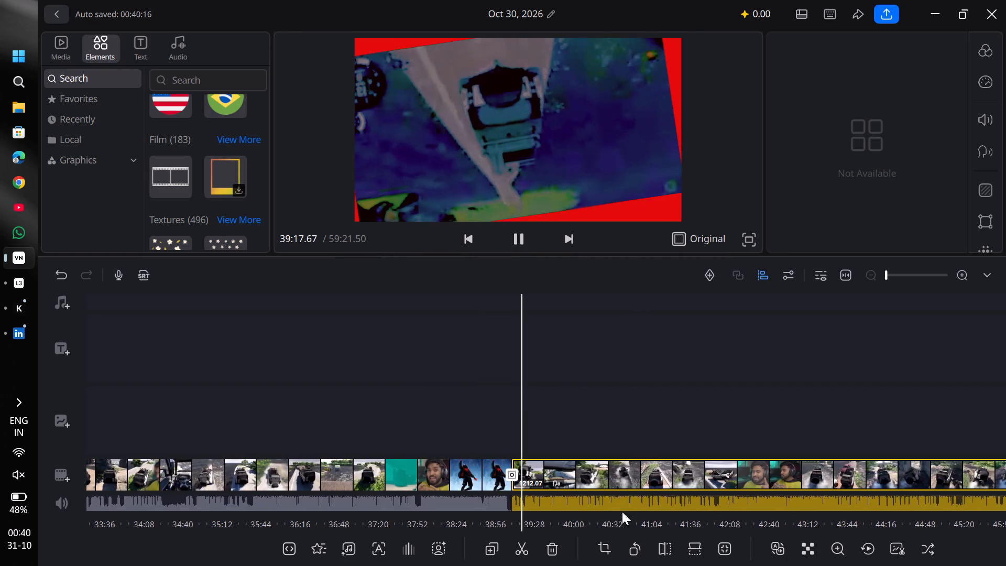
left_click(635, 546)
left_click(635, 546)
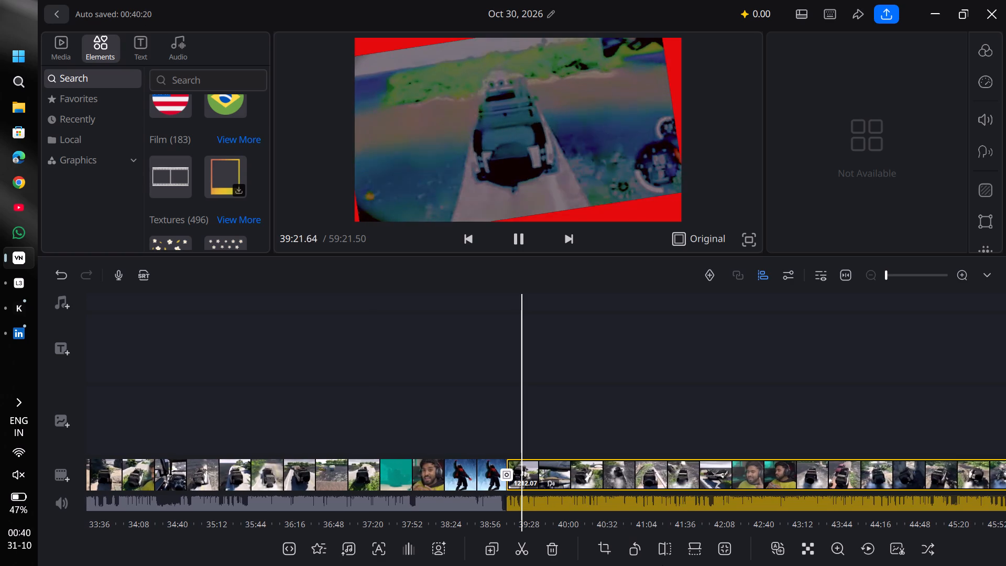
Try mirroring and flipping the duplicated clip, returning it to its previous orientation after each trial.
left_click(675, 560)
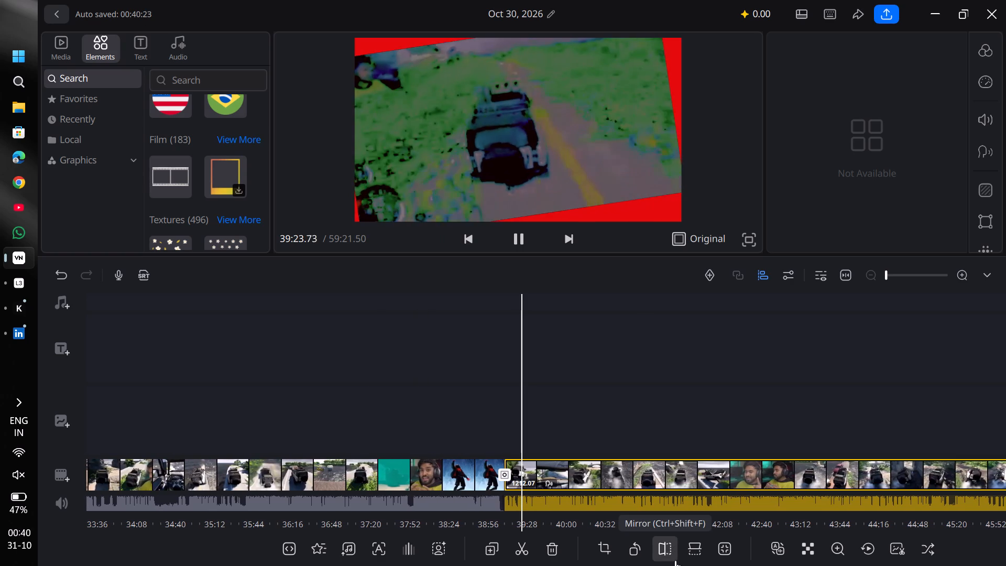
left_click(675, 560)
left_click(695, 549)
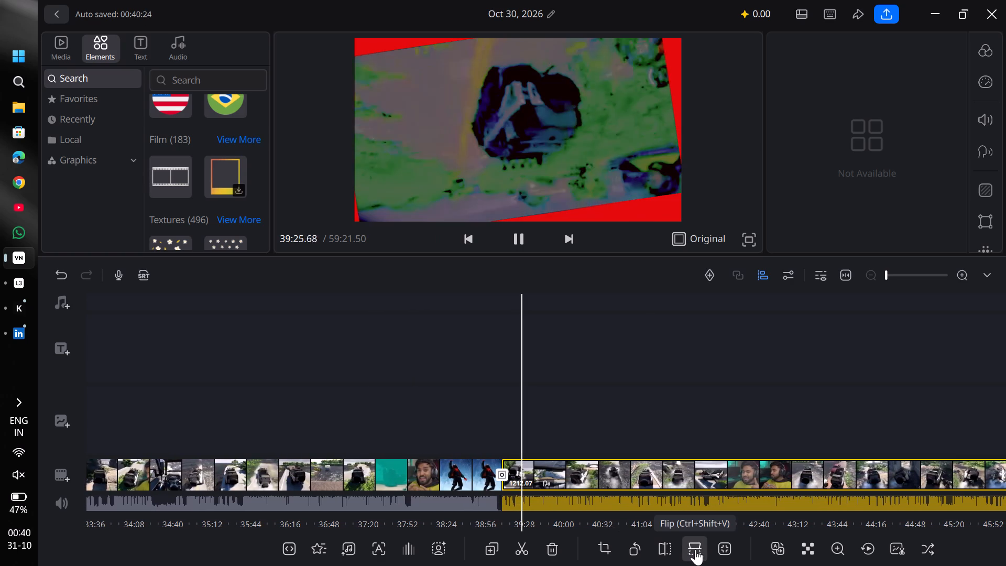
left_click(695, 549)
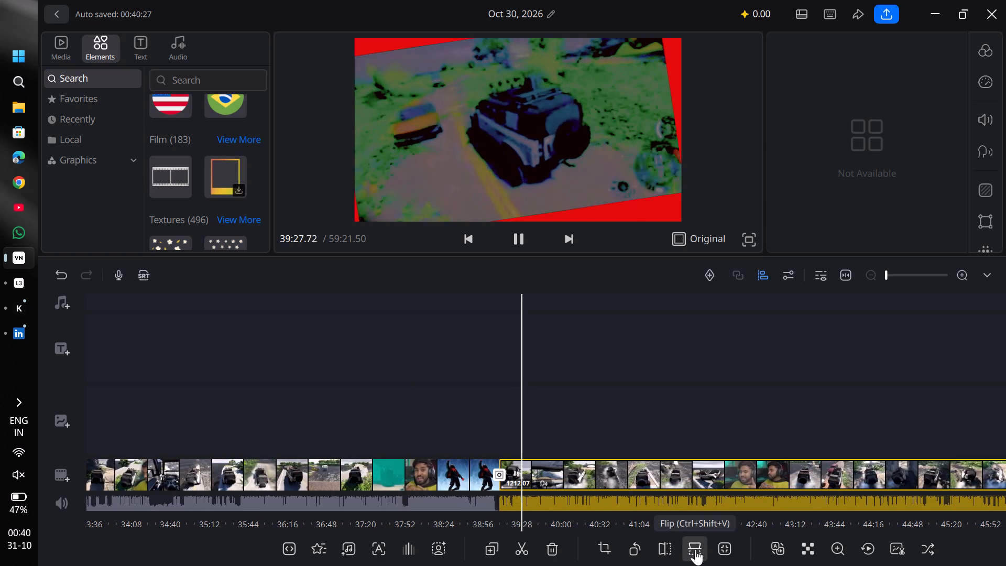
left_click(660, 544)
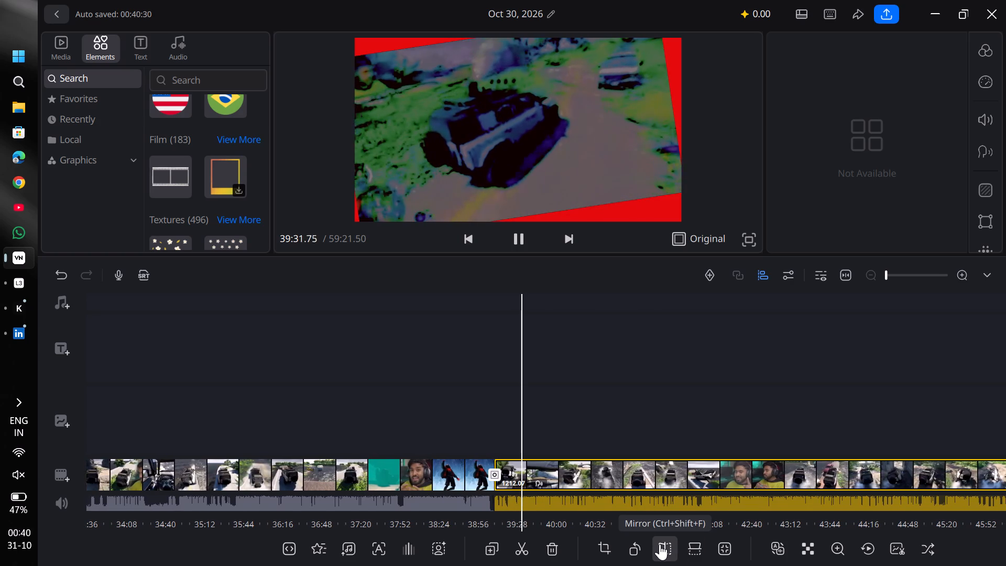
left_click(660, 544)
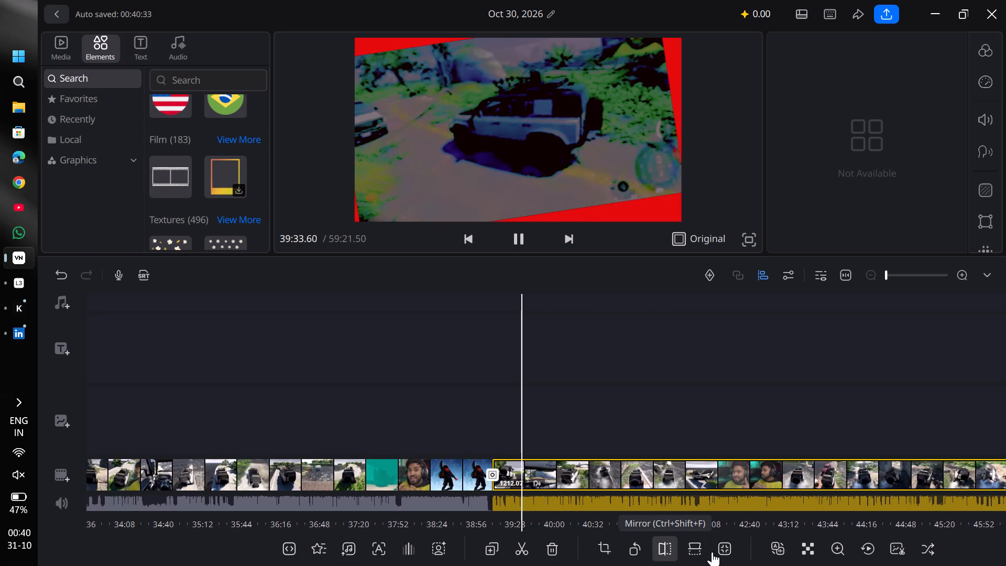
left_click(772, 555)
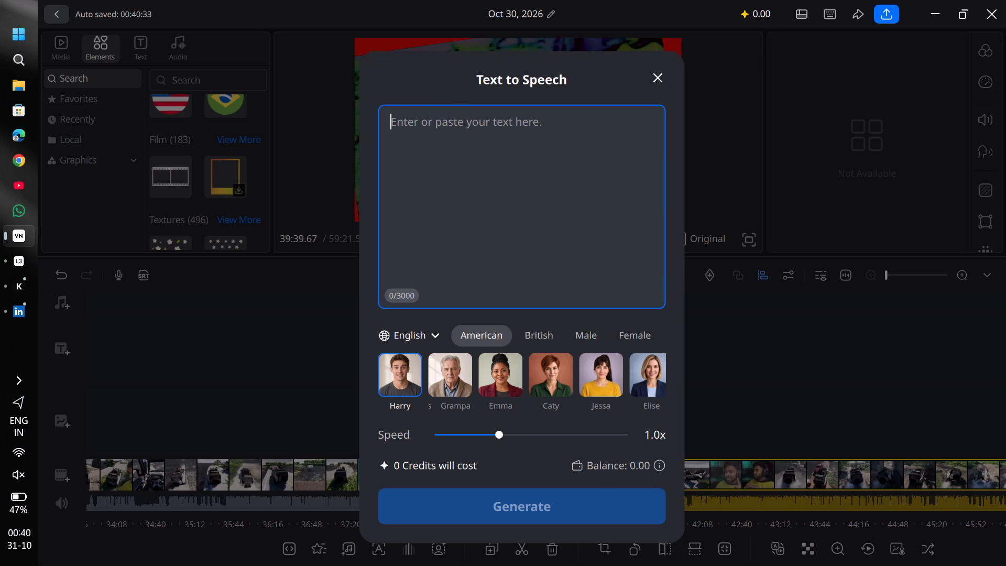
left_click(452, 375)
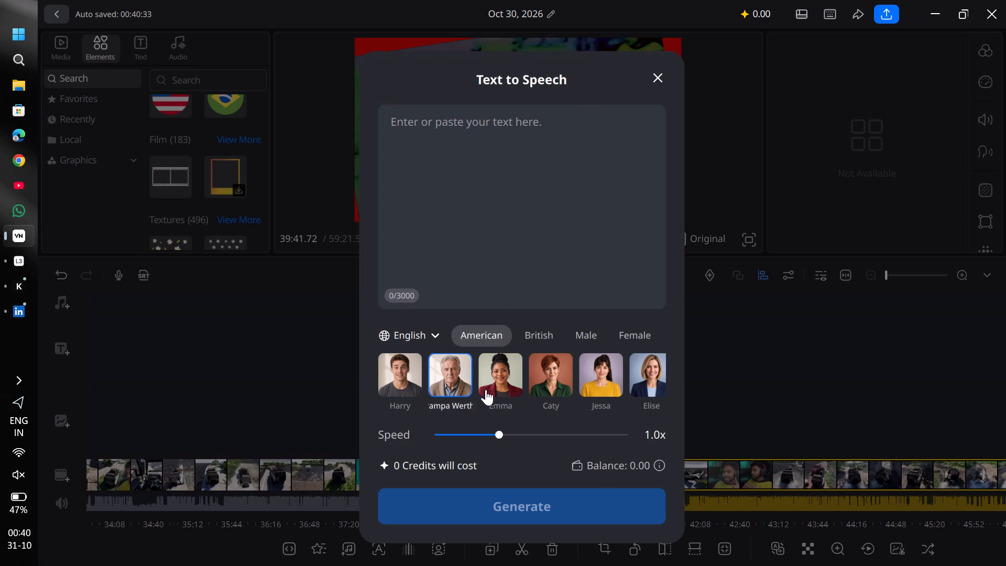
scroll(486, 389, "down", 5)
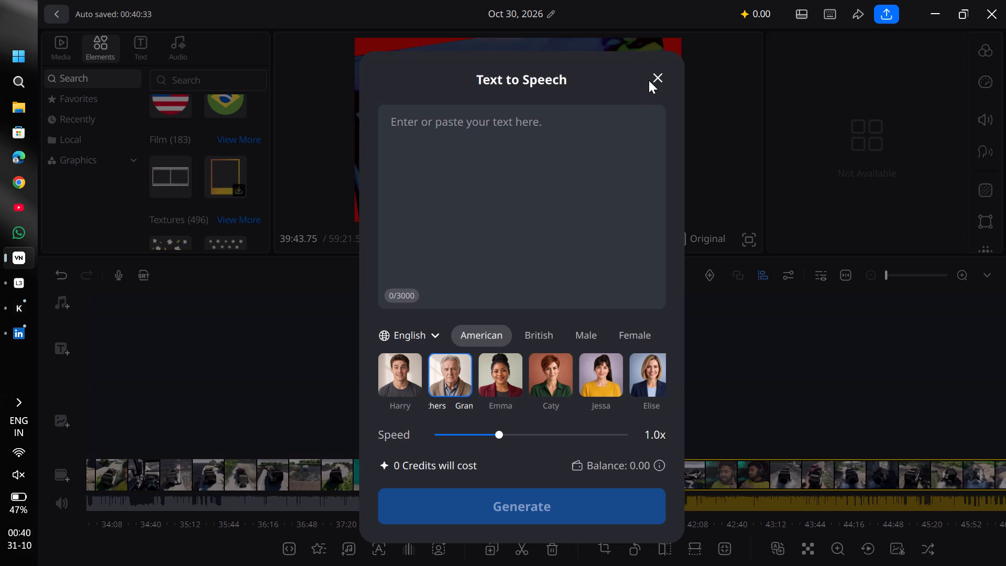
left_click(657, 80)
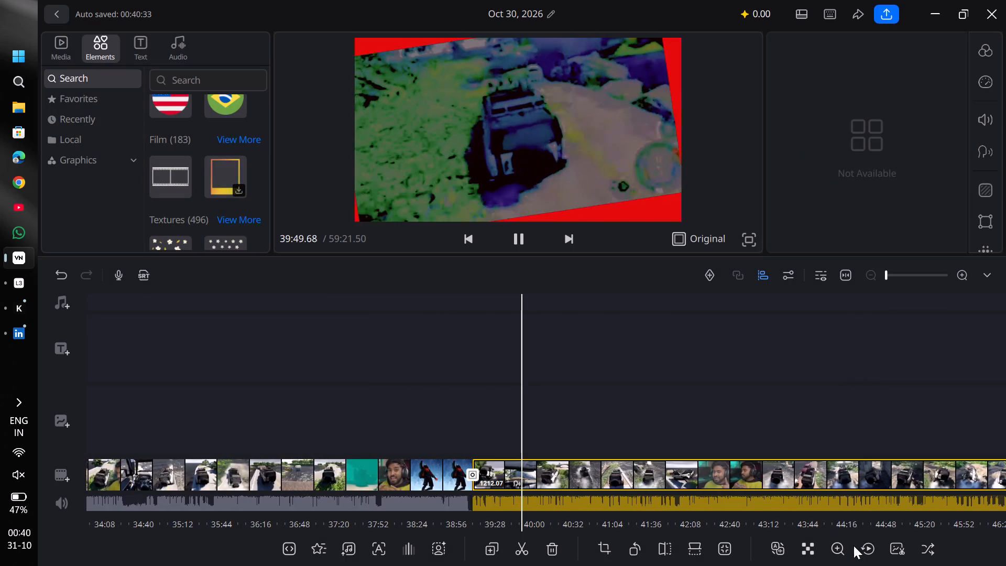
Insert three freeze frames of 1.5 seconds each into the duplicated clip as playback passes 39:50 to 40:00.
left_click(893, 545)
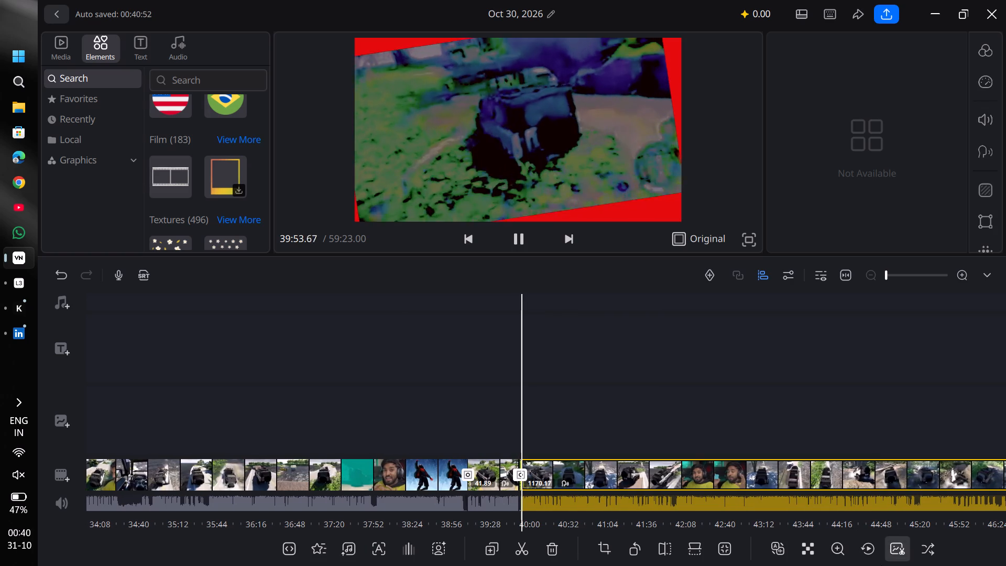
left_click(891, 557)
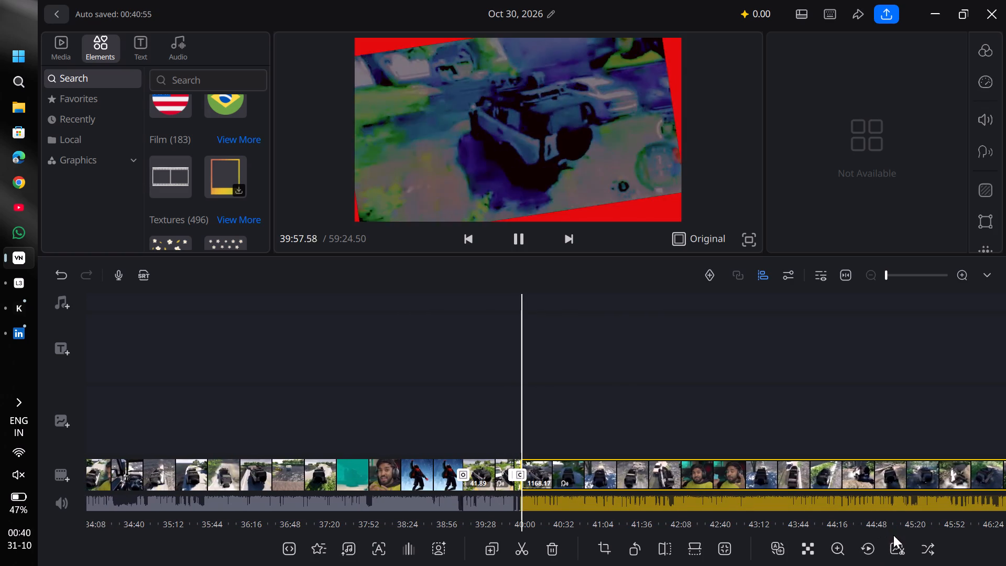
left_click(896, 547)
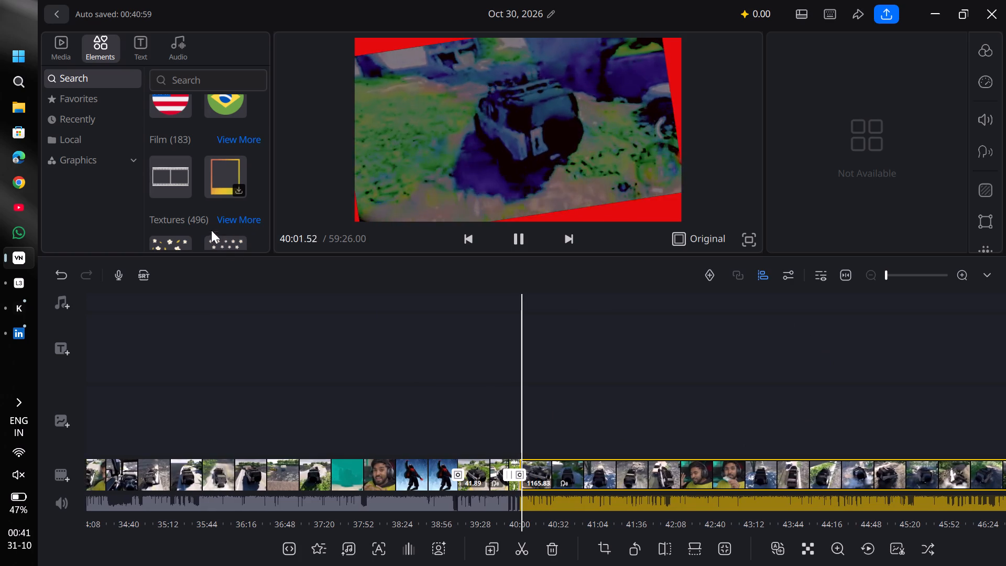
Add the horizontal filmstrip from the Film elements over the middle of the picture, just past the 40-minute mark.
left_click_drag(173, 181, 518, 159)
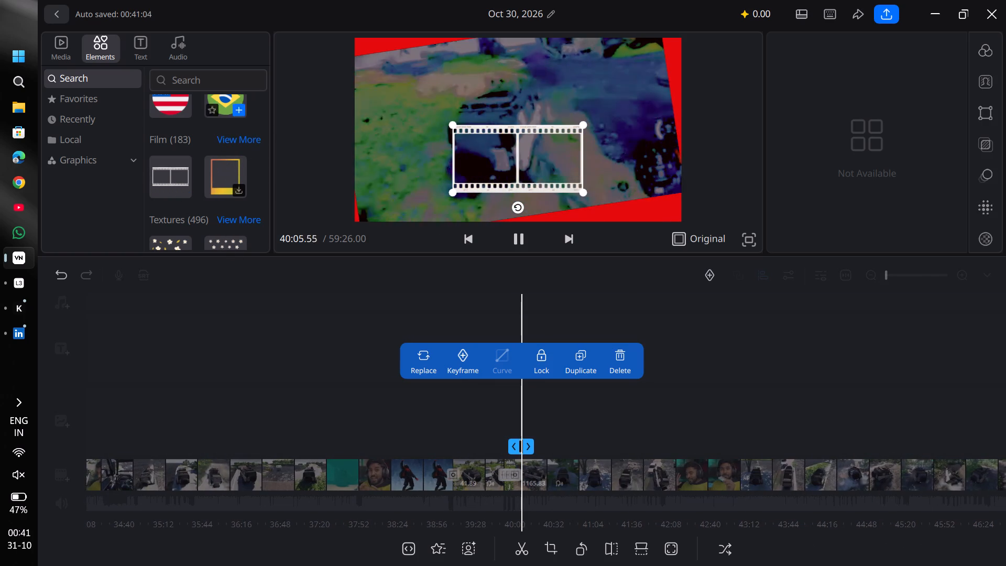
scroll(207, 108, "up", 2)
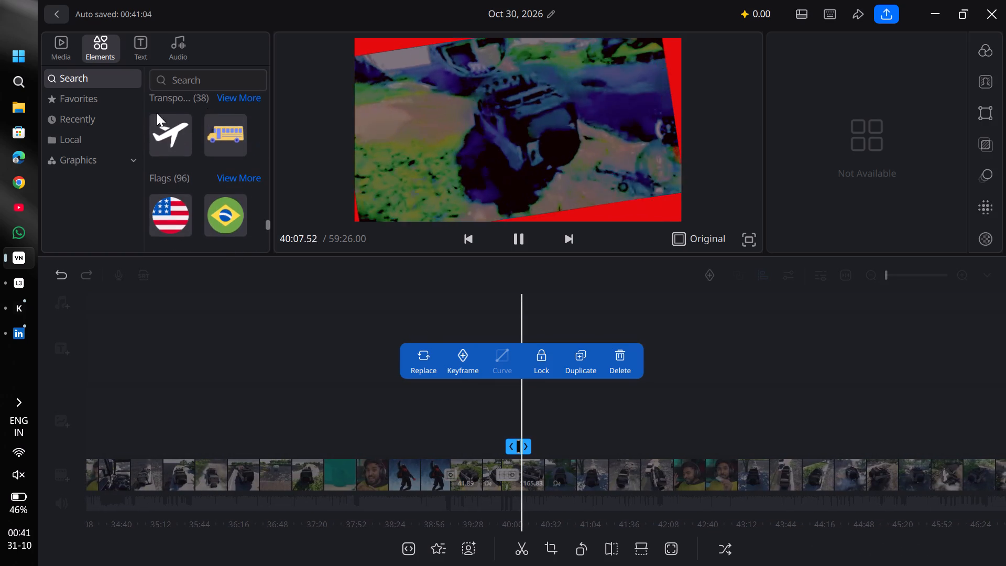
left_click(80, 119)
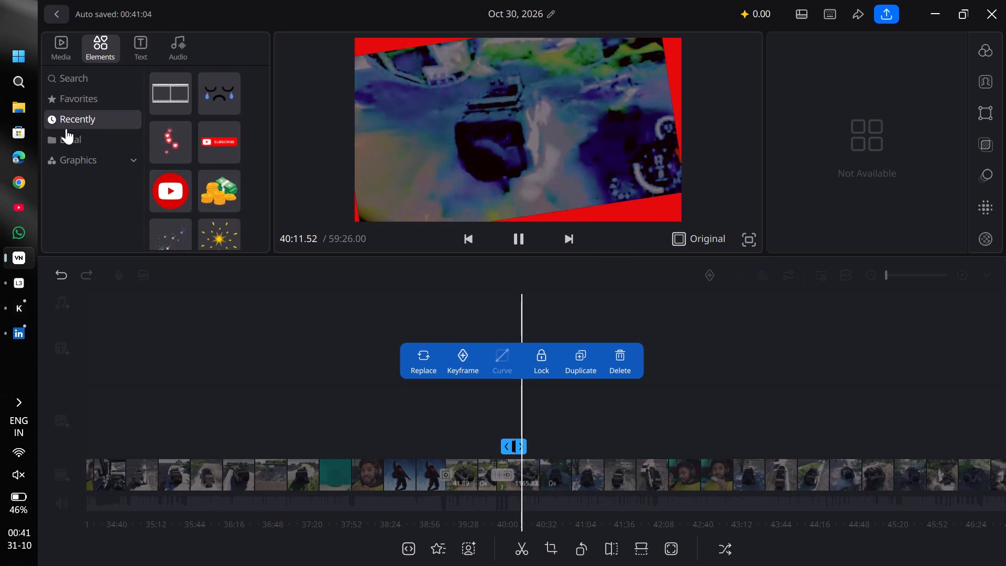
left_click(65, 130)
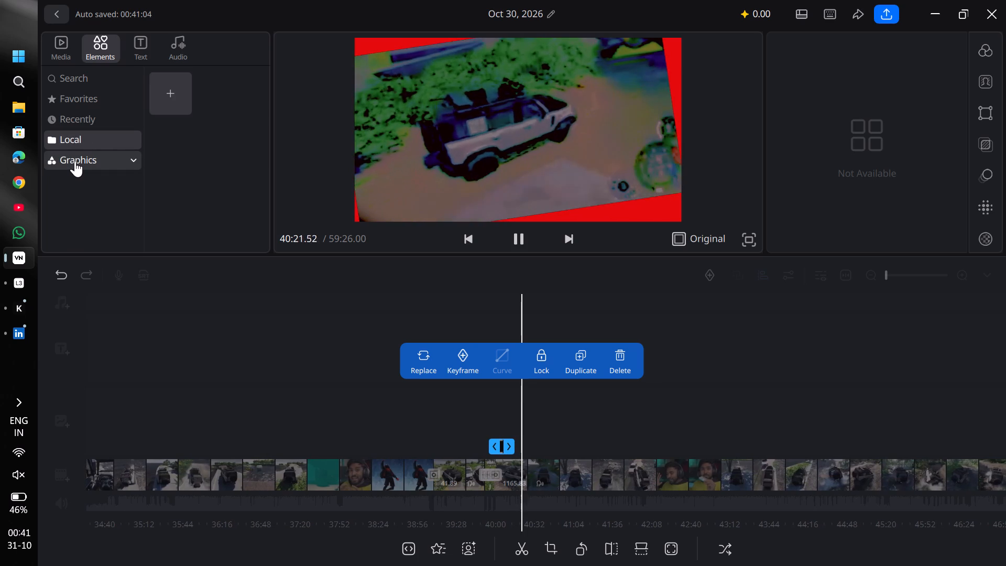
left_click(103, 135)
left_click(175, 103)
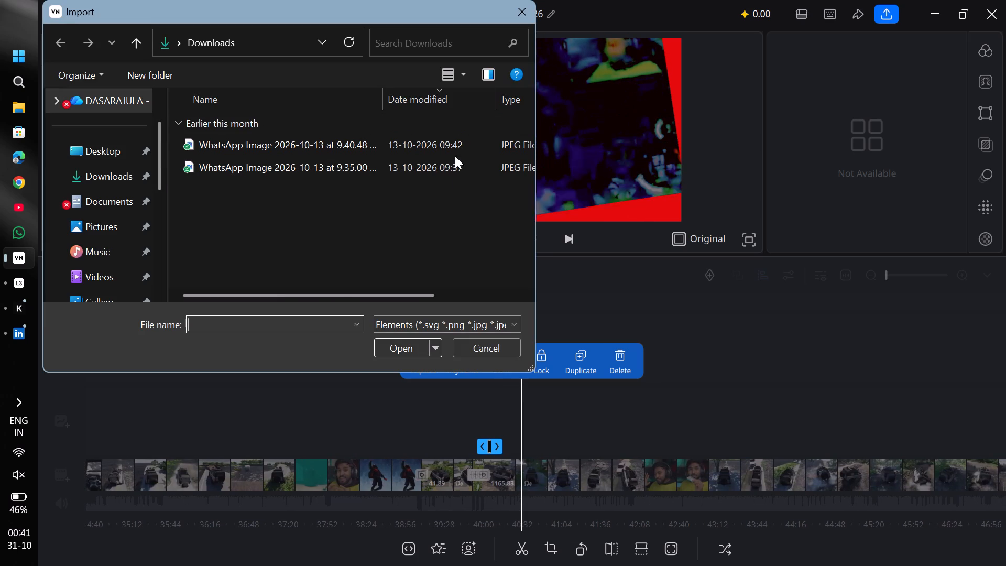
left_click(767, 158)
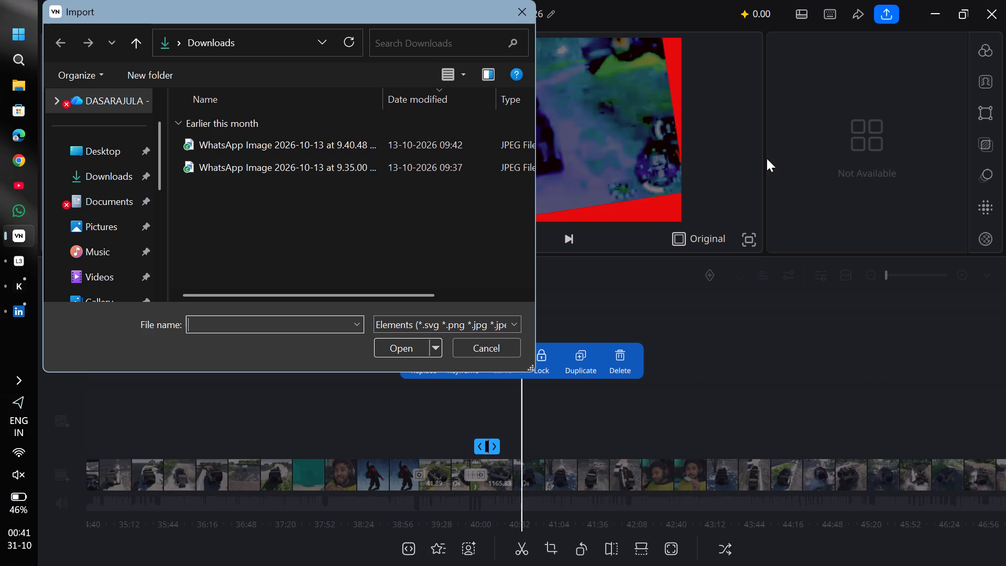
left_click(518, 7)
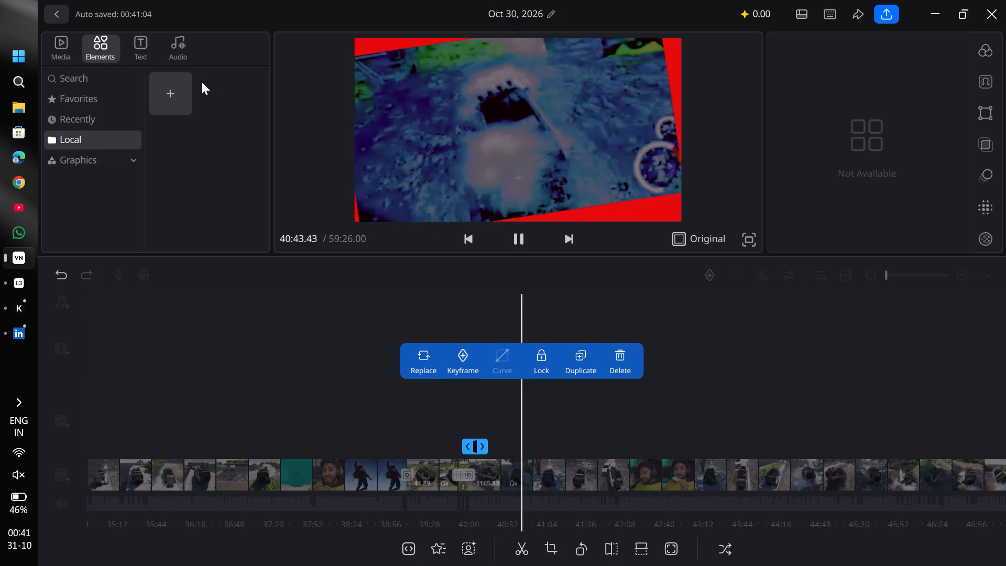
Download the track Dancing Chords from the Dynamic music category and preview it.
left_click(145, 50)
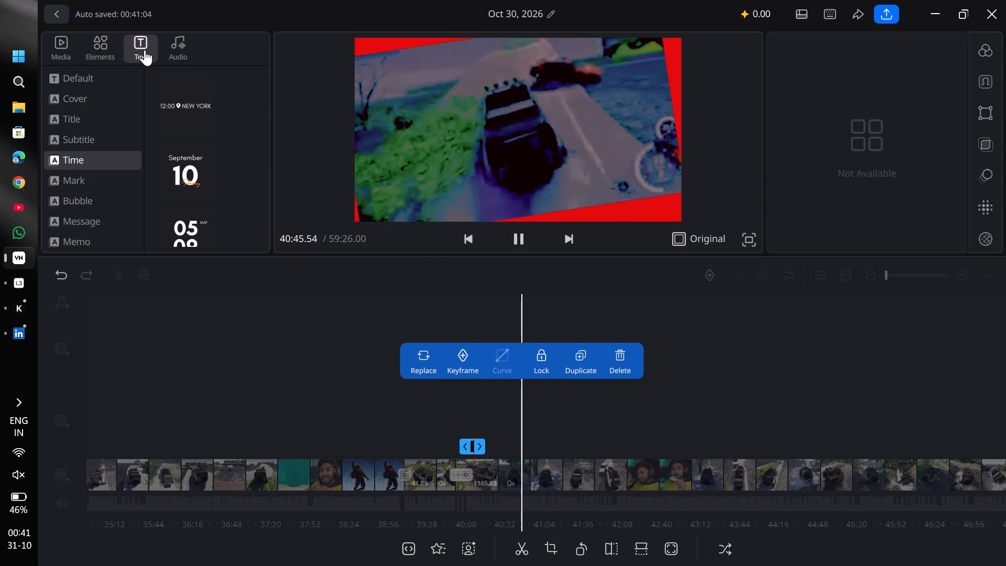
left_click(169, 58)
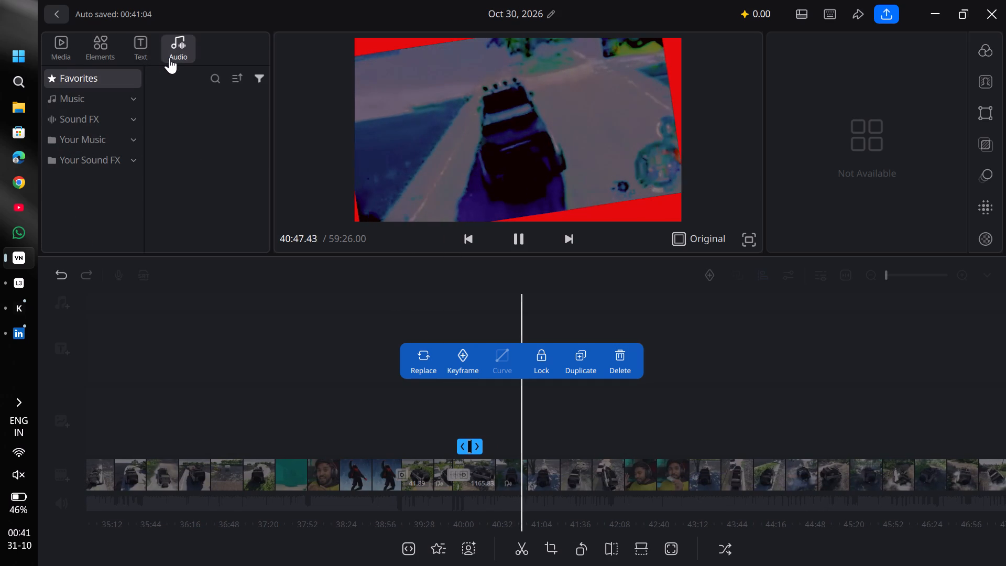
left_click(98, 99)
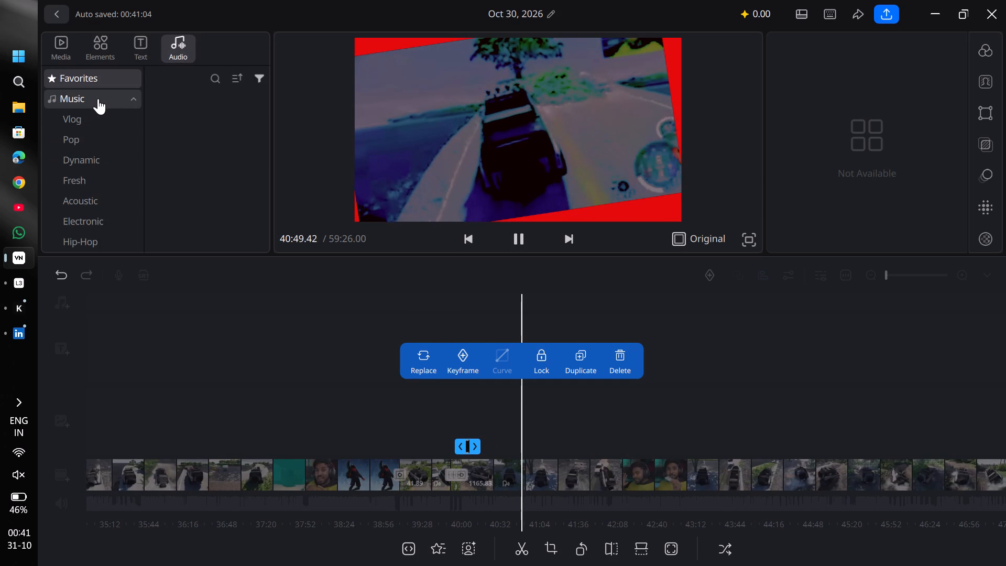
left_click(94, 156)
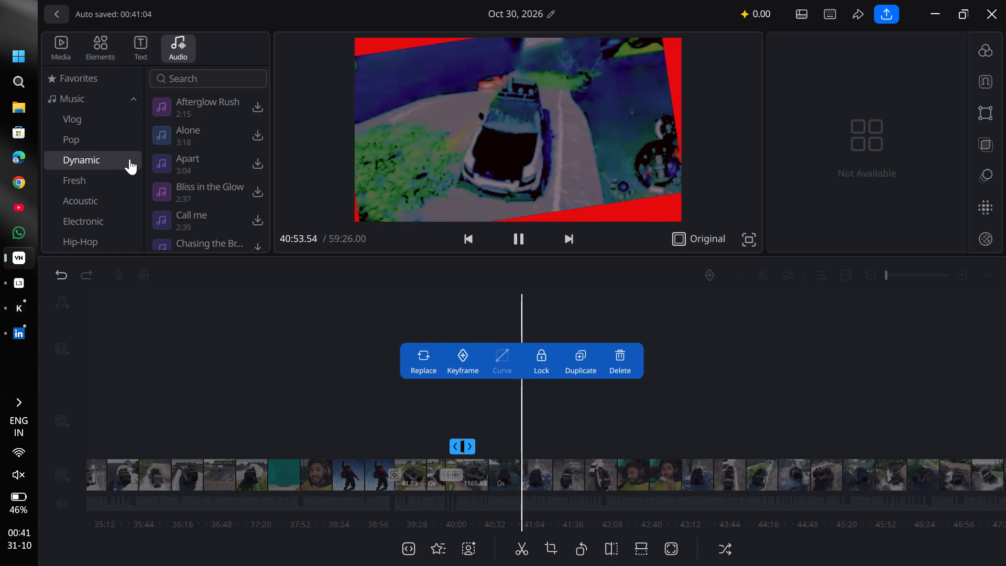
left_click_drag(267, 136, 253, 137)
left_click(253, 137)
left_click(253, 137)
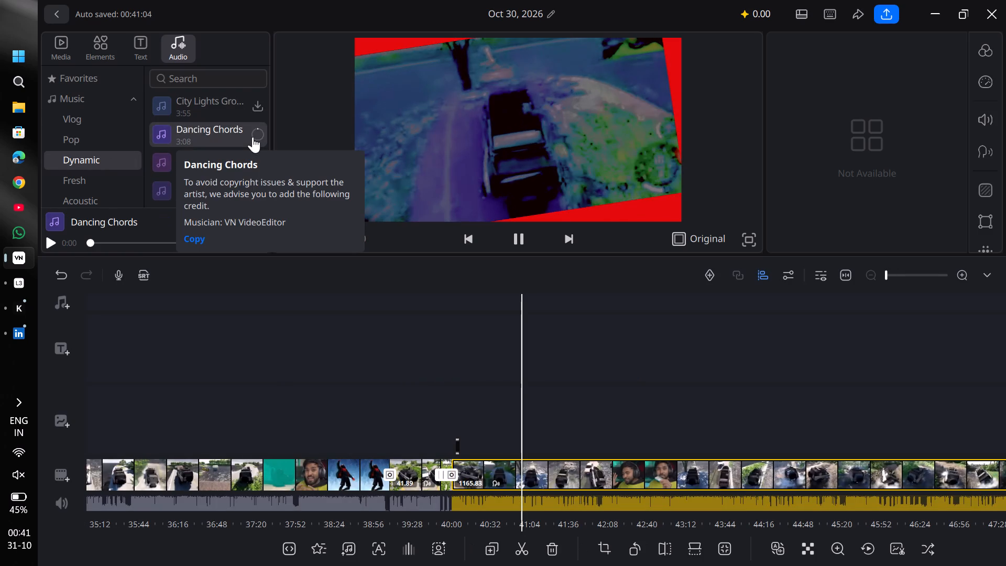
left_click(202, 133)
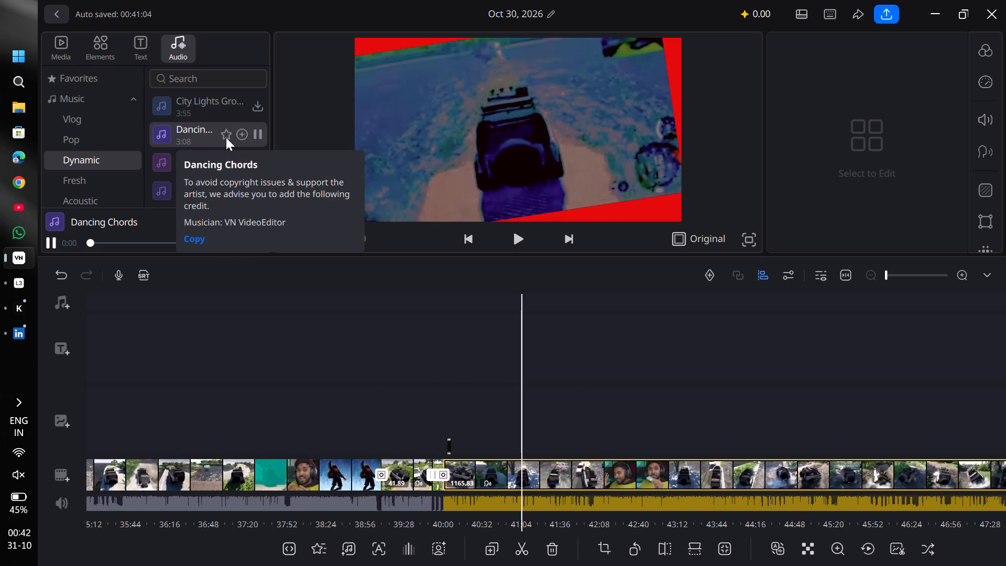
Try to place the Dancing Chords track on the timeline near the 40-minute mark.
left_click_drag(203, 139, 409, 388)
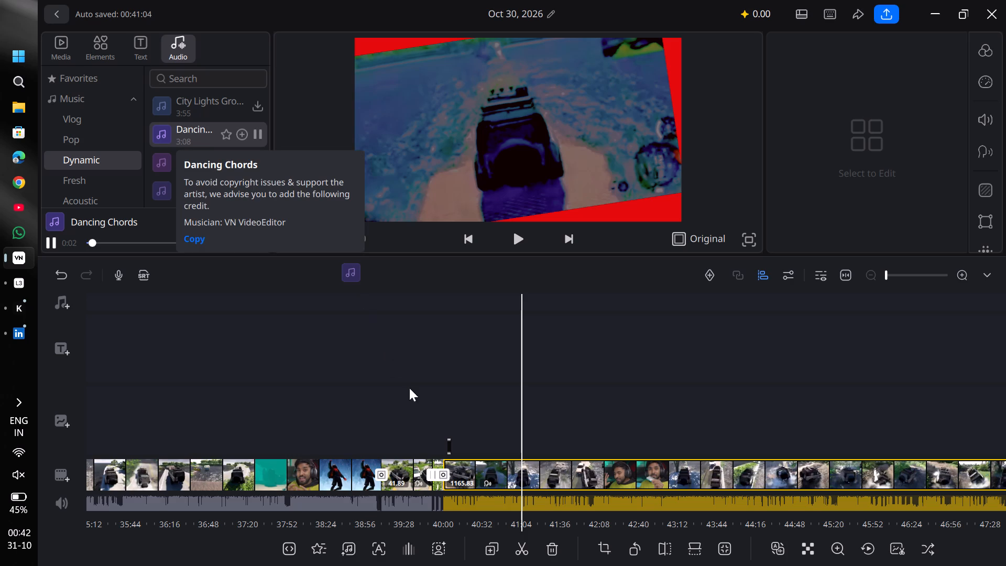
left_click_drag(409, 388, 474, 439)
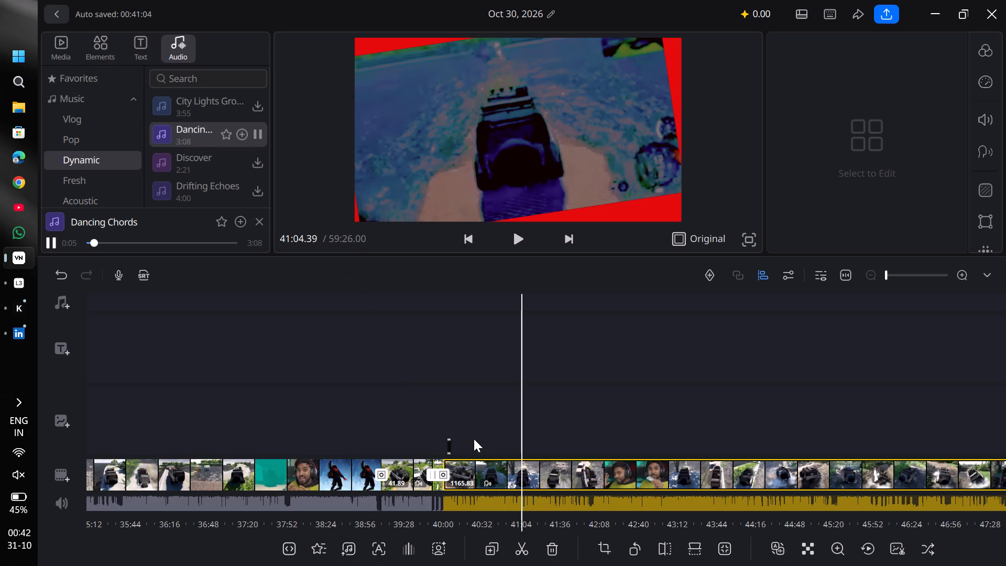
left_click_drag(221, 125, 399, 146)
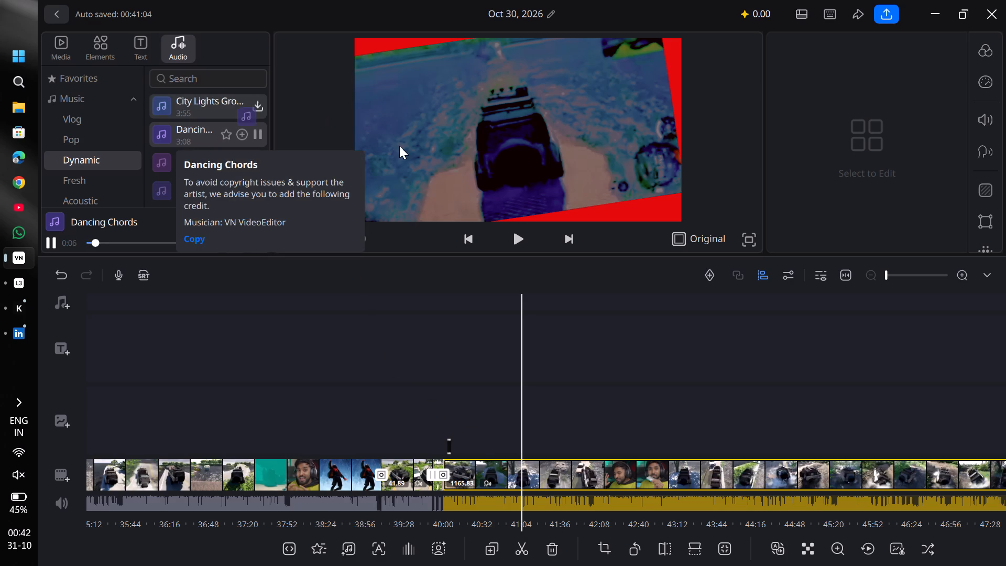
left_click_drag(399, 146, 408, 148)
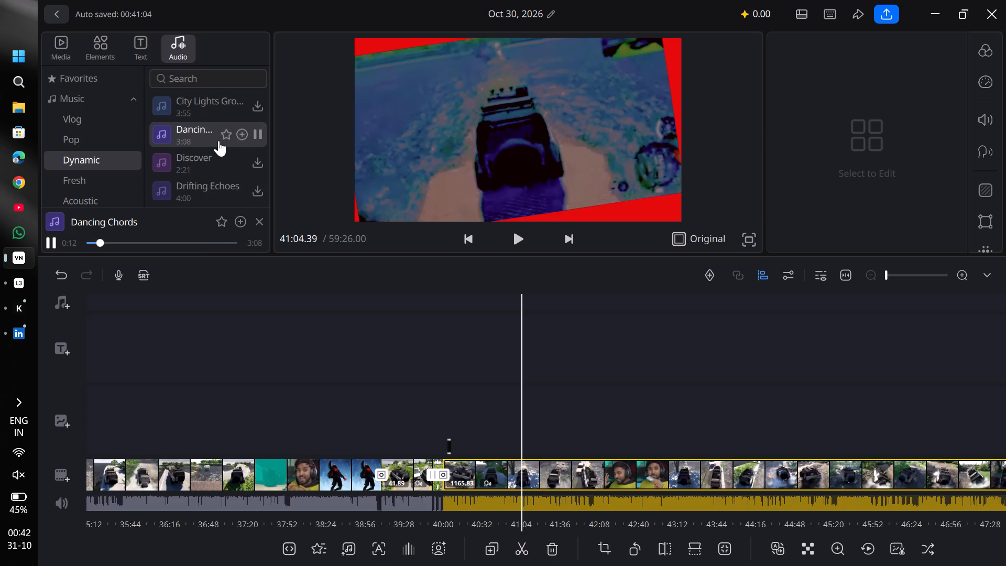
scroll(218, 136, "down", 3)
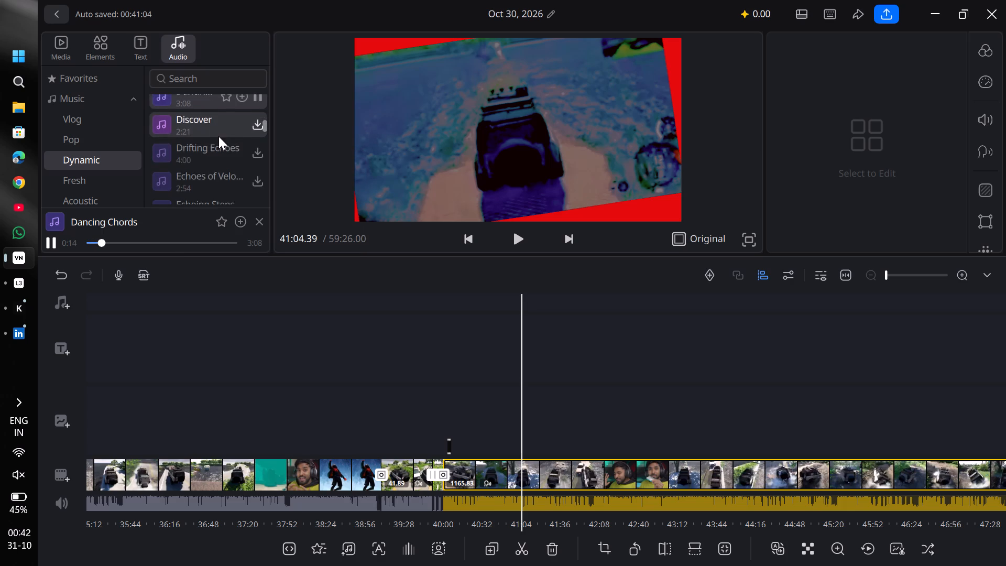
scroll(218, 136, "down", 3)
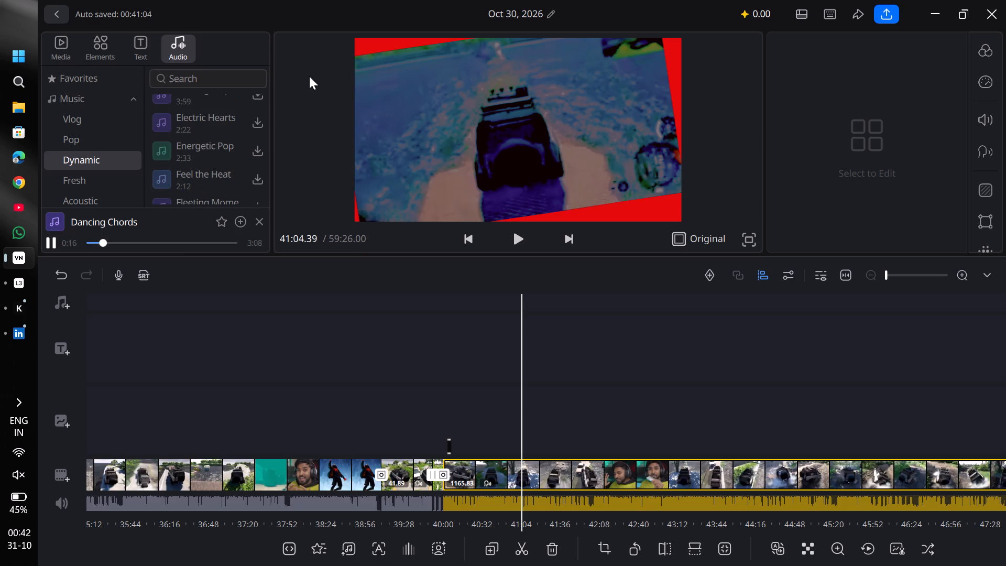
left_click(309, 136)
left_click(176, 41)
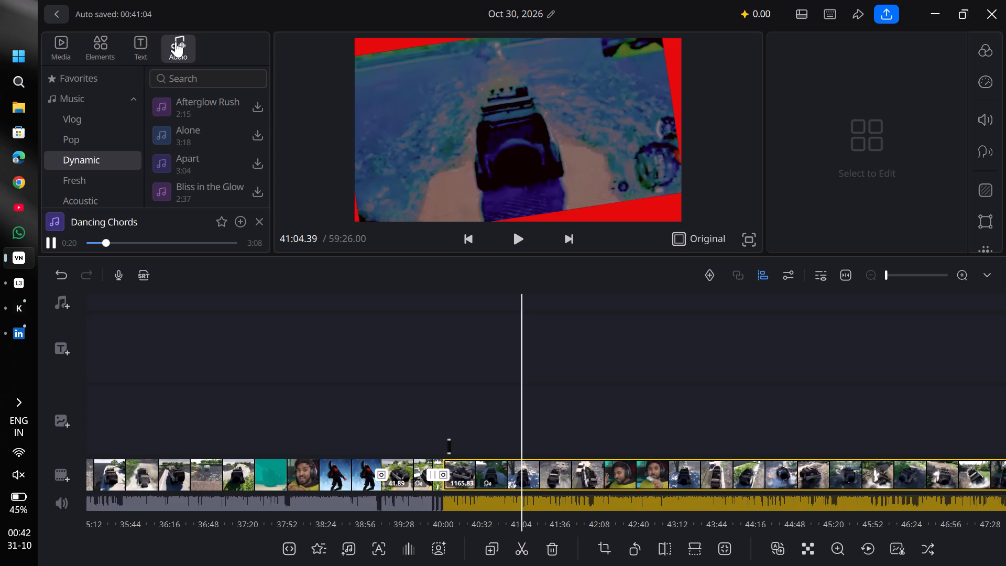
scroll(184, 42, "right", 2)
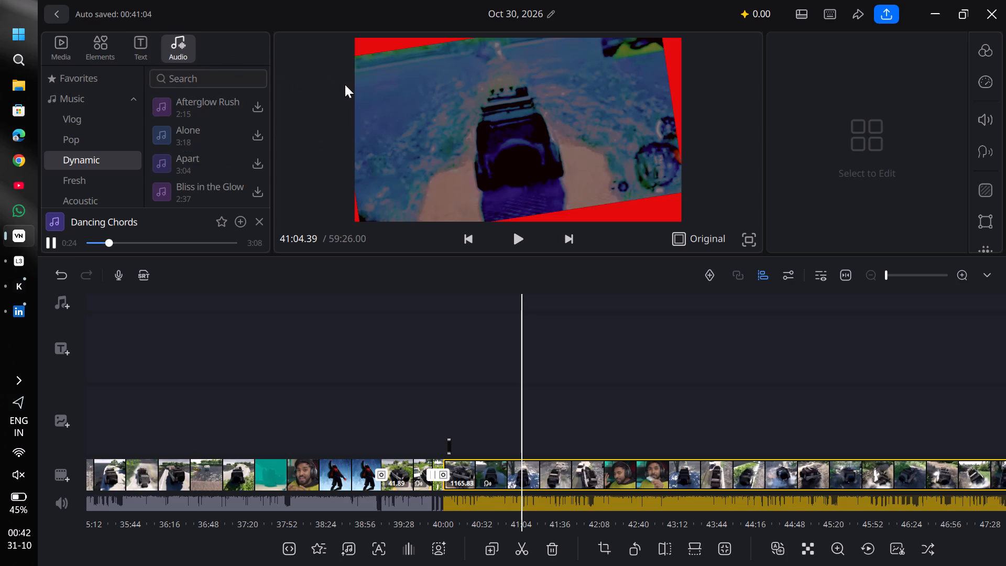
Apply the Cutout effect to the duplicated clip at 41:04, leaving feather and expand at 0.
left_click(369, 143)
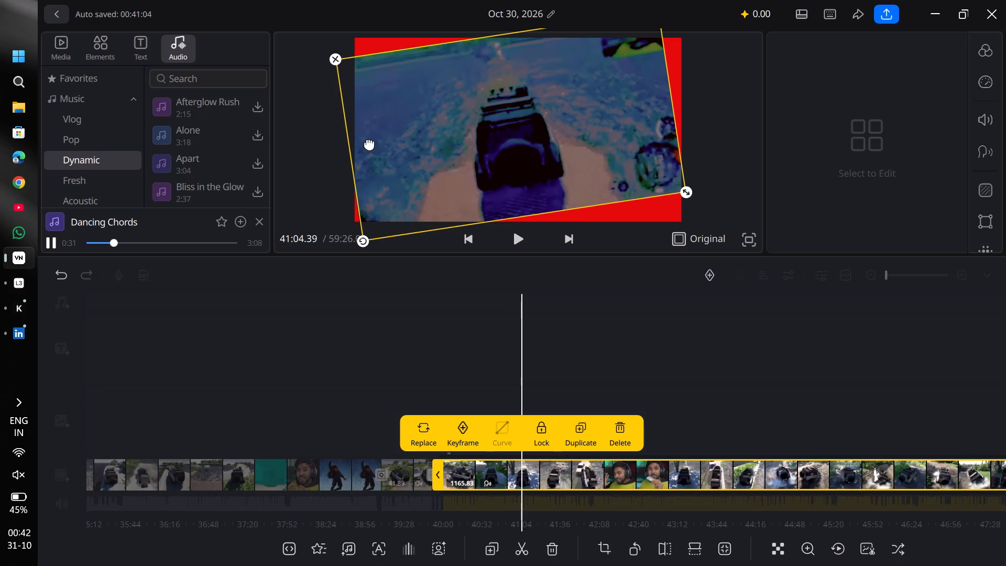
scroll(369, 143, "down", 2)
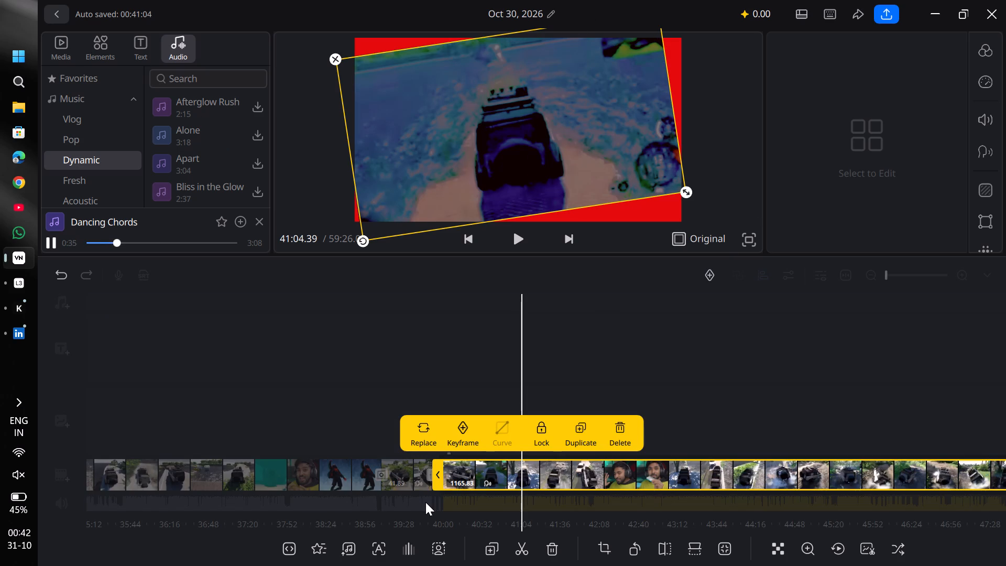
left_click(439, 554)
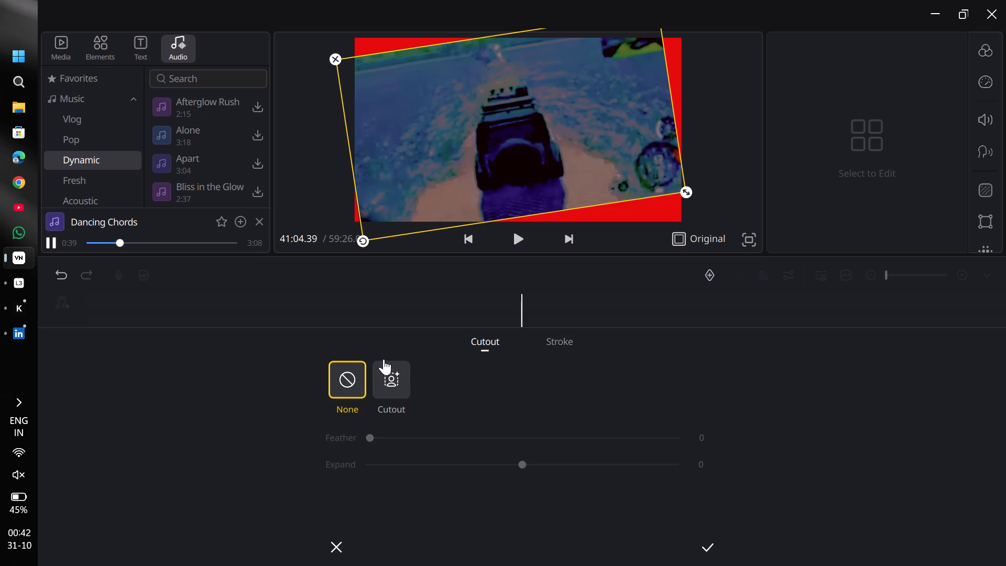
left_click(546, 332)
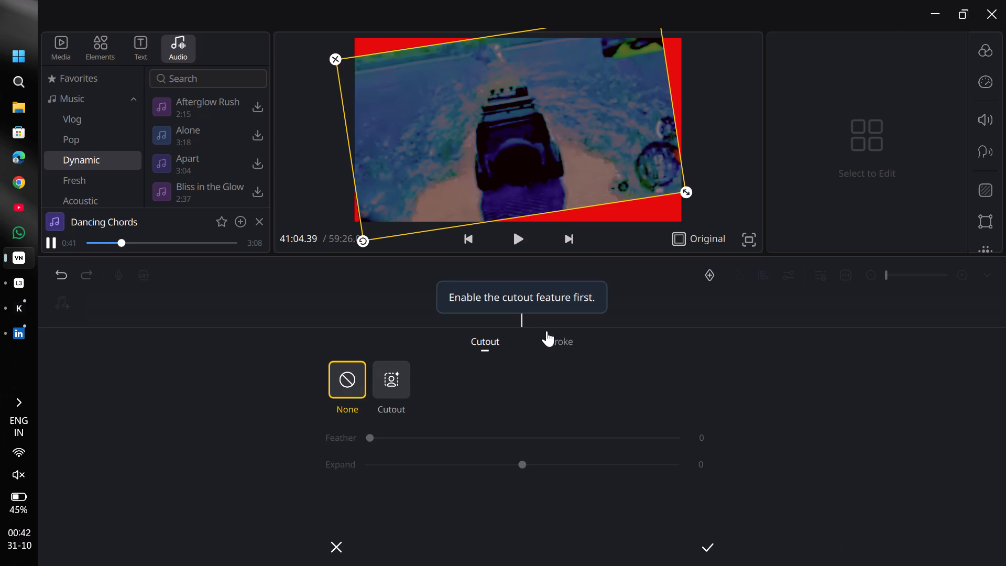
left_click(544, 328)
left_click(544, 328)
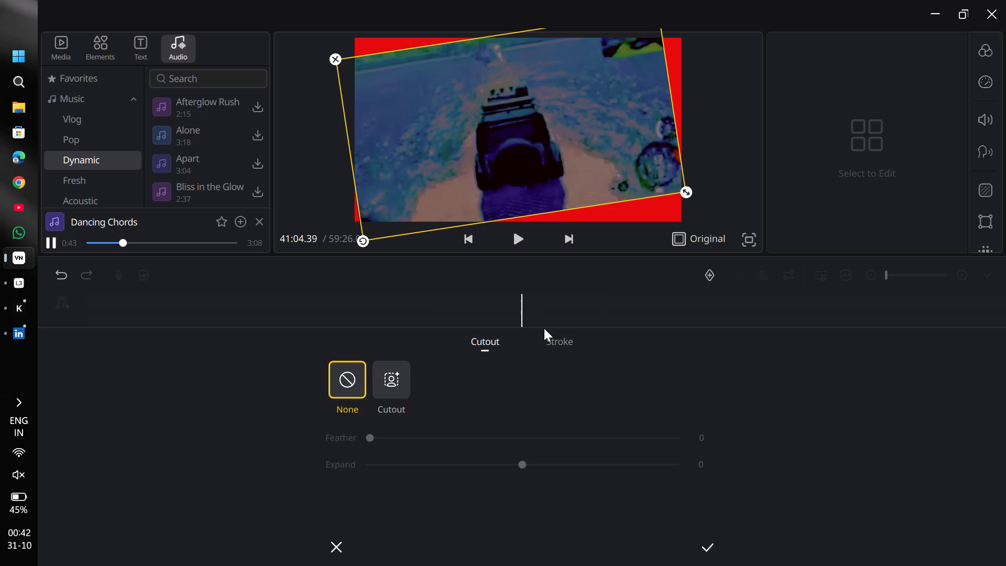
left_click(551, 341)
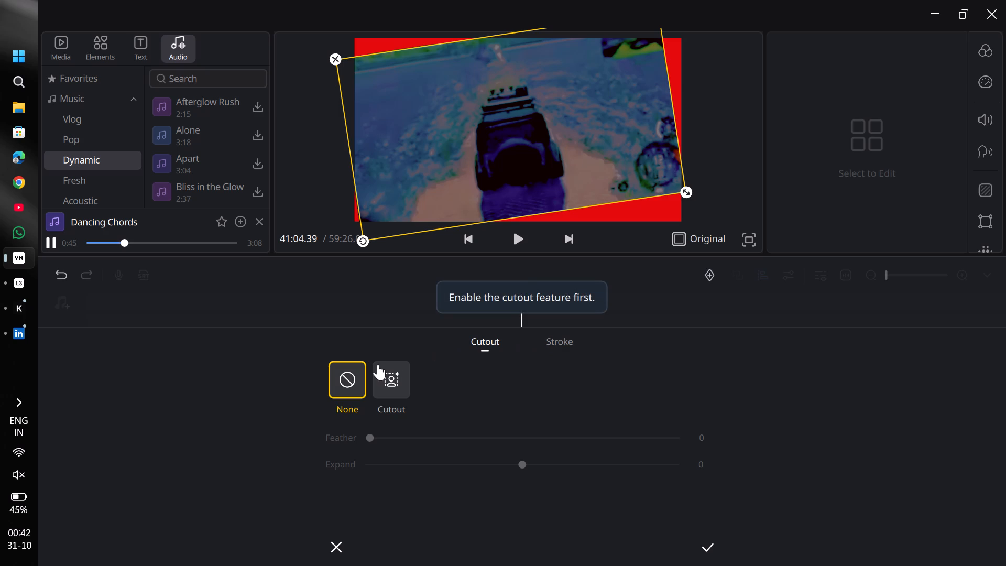
left_click(389, 379)
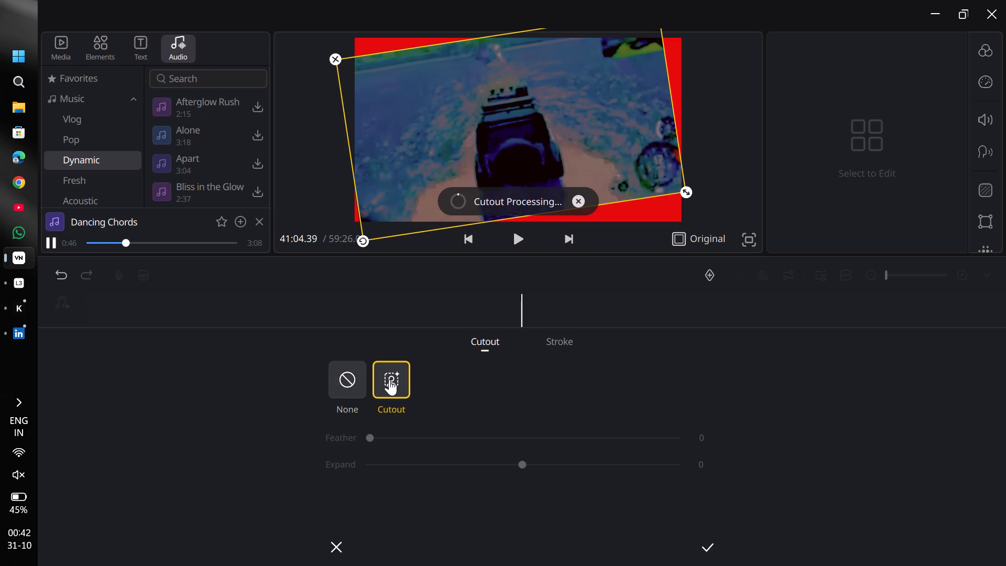
left_click(395, 375)
scroll(386, 396, "down", 2)
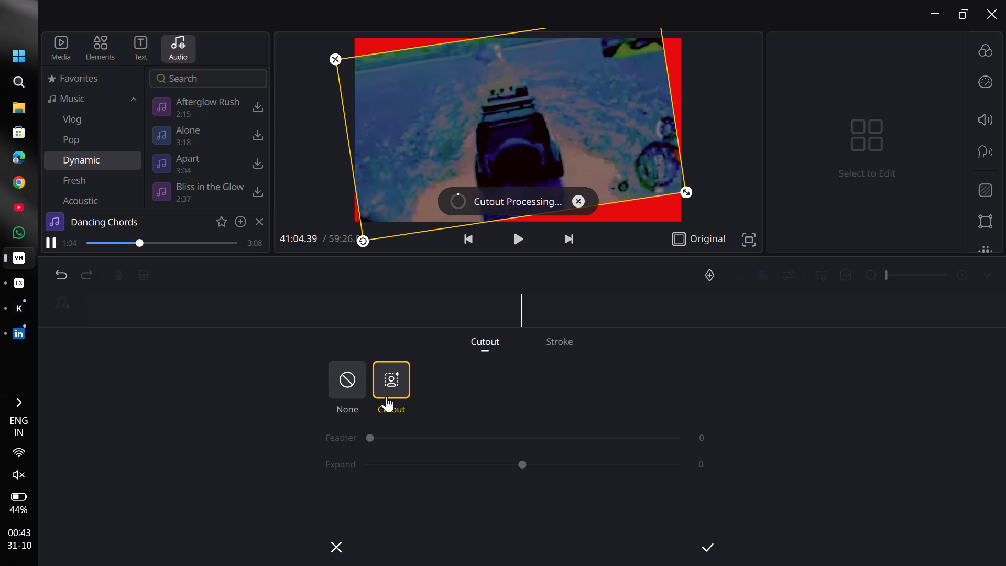
scroll(386, 396, "down", 3)
left_click(709, 549)
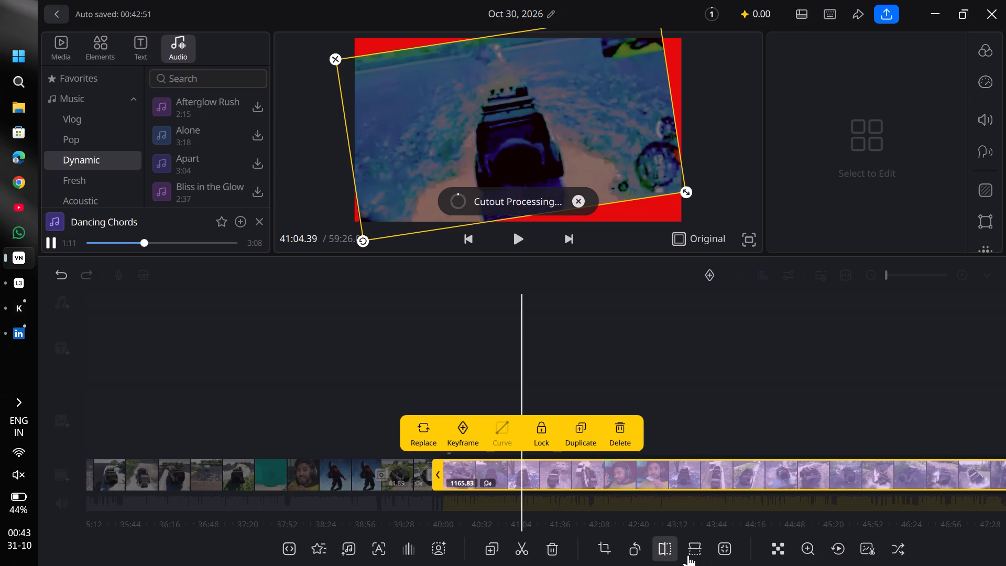
Insert a 1.5-second freeze frame into the duplicated clip at 41:04 and resume playback.
left_click(864, 559)
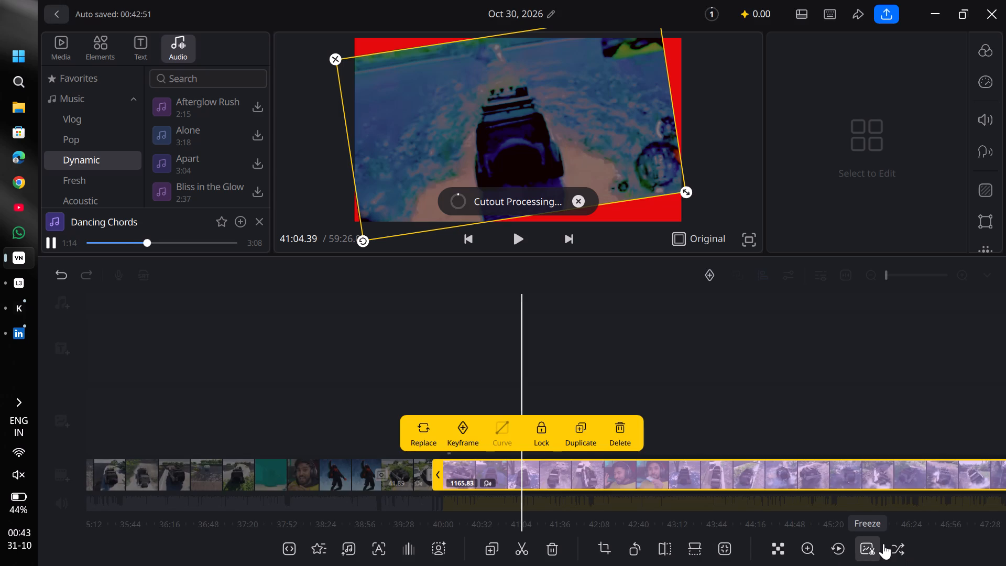
left_click(898, 556)
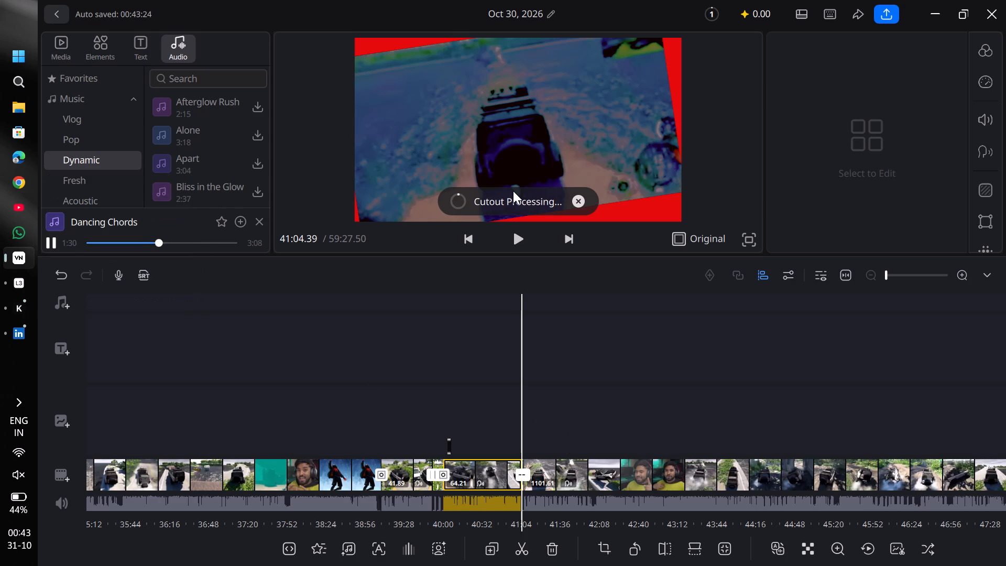
left_click(512, 236)
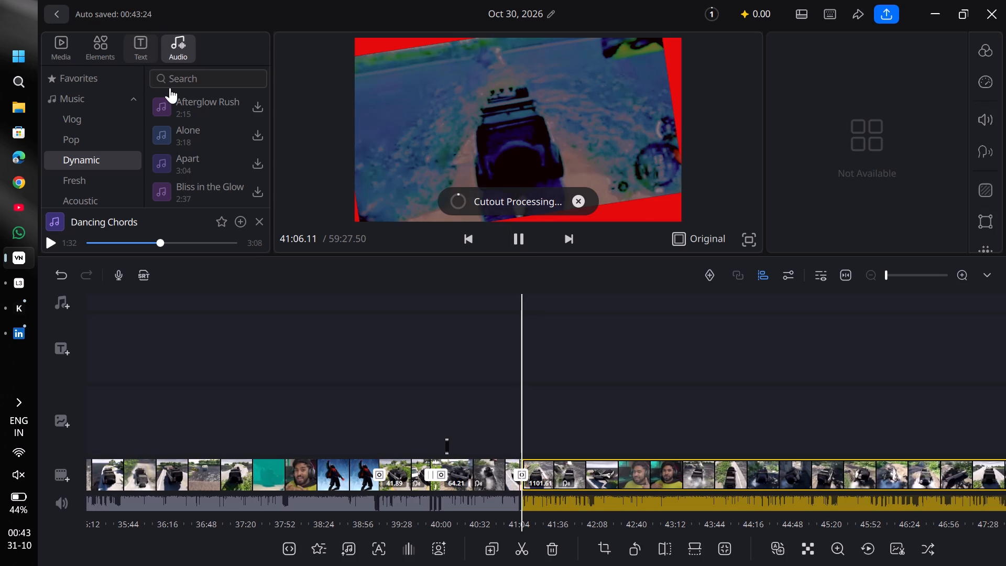
Download the track Alone from the Dynamic music category and preview it.
left_click(235, 138)
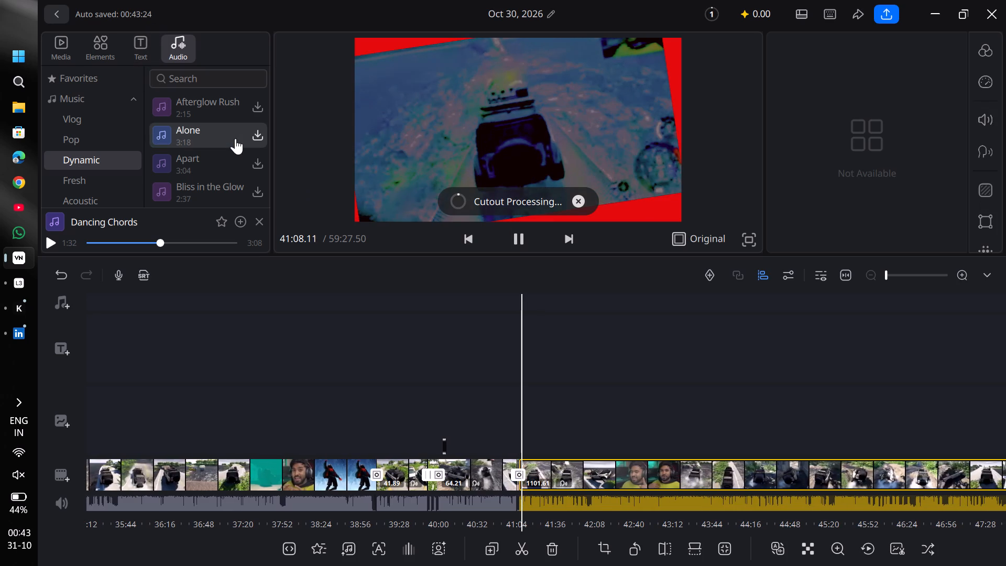
left_click(258, 137)
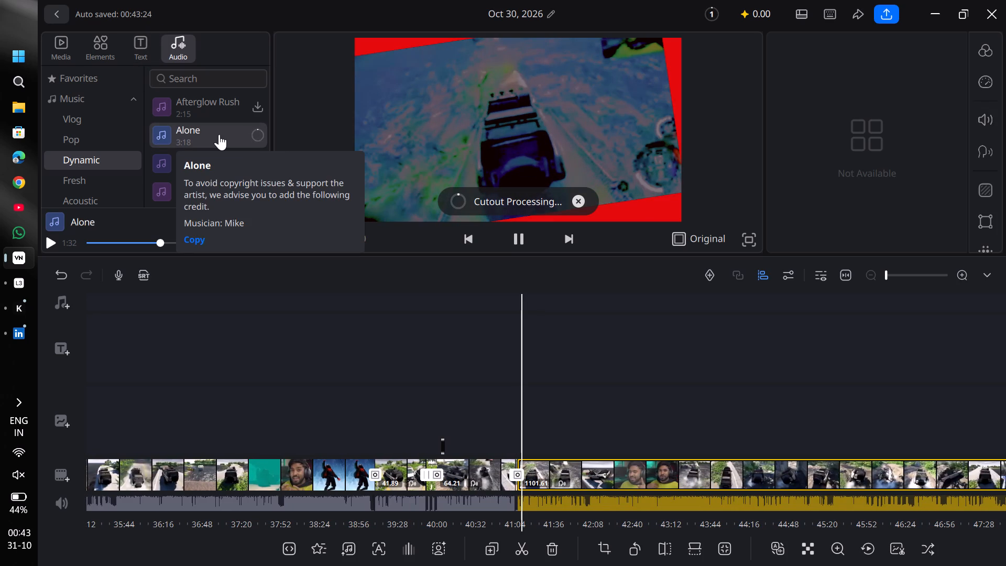
left_click(219, 134)
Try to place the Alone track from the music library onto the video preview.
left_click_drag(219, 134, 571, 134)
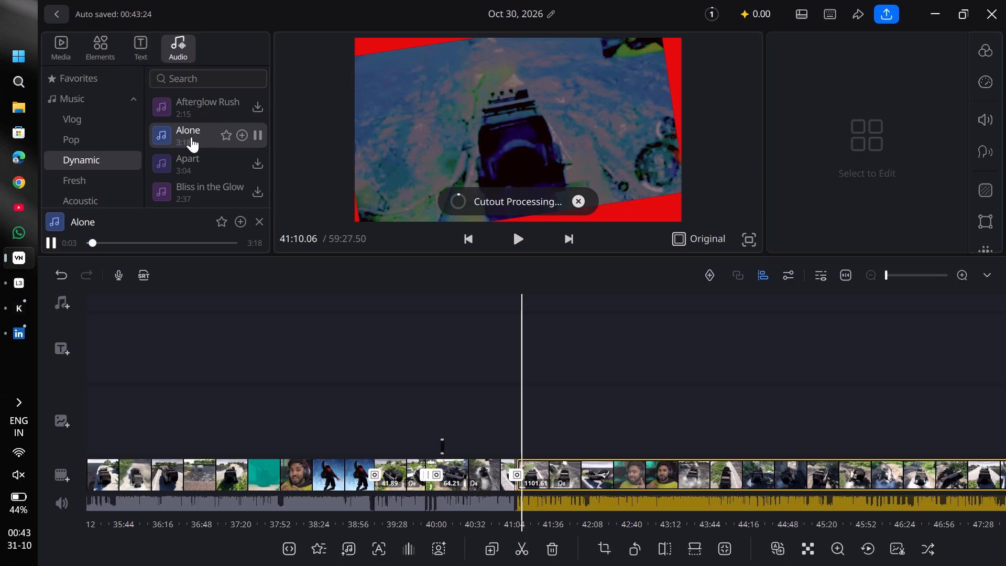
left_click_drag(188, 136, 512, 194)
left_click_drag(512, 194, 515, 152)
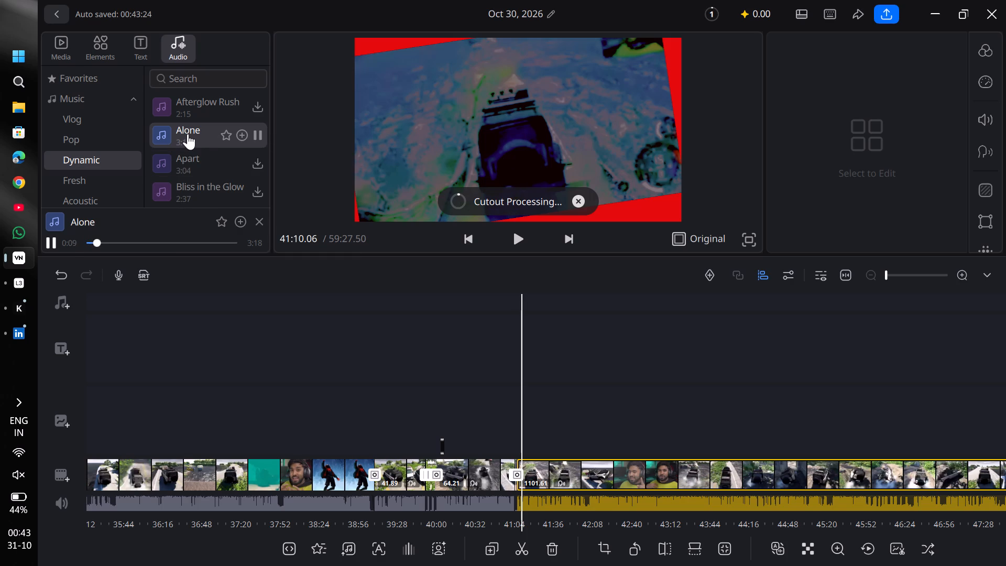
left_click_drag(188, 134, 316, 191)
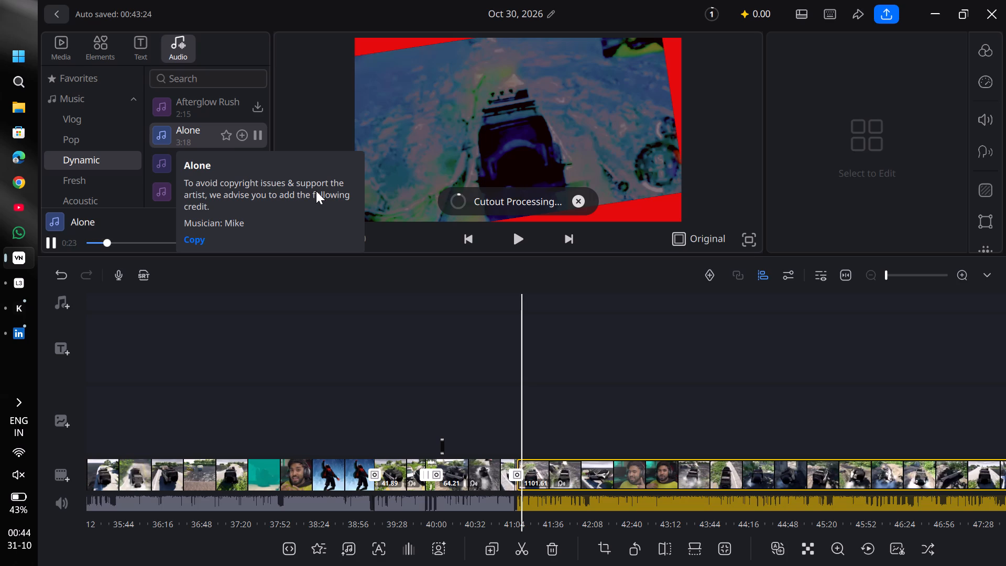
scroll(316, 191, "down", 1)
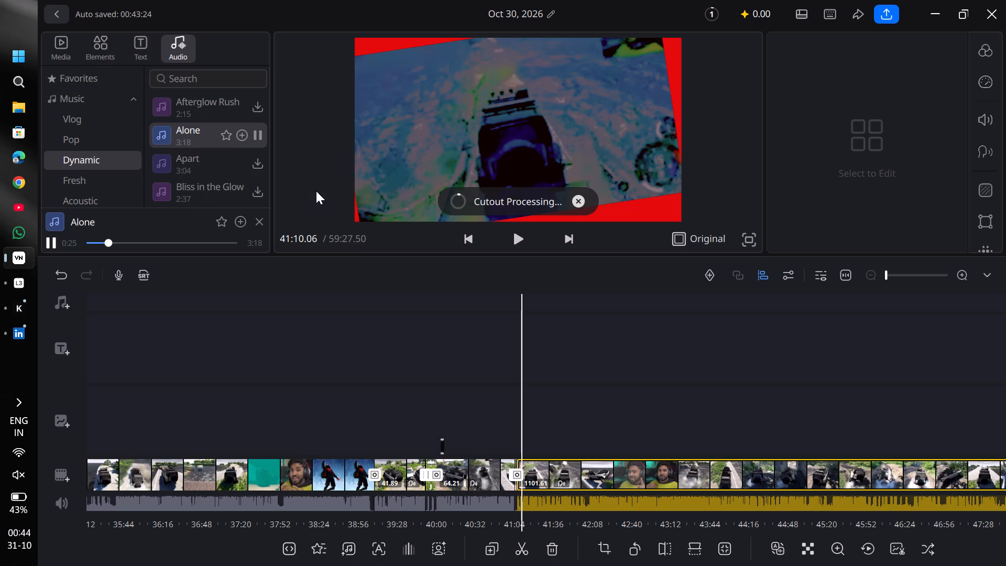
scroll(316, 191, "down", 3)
View the frame at 41:10 in full screen and return to the editor.
left_click(745, 241)
left_click(745, 241)
left_click(787, 275)
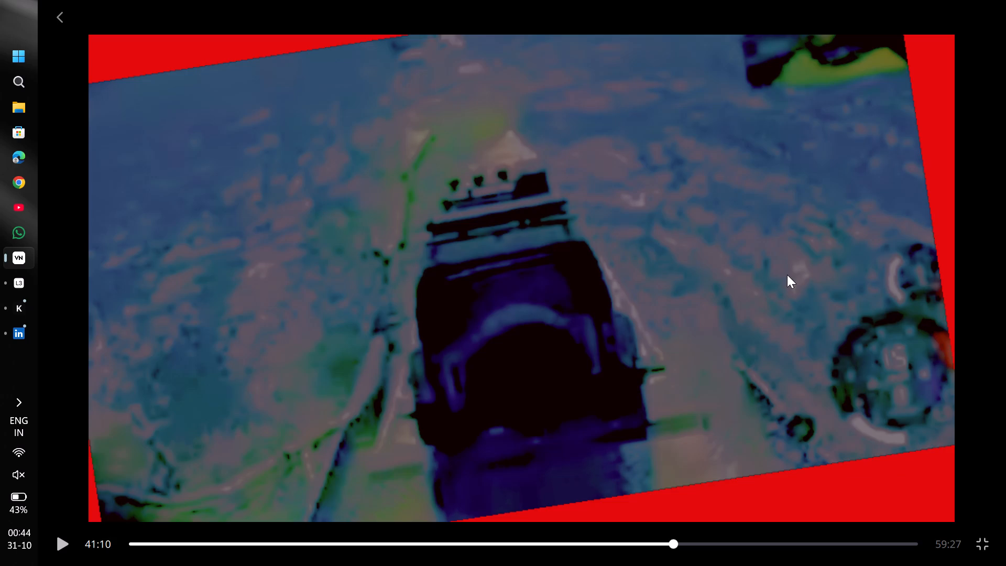
left_click(980, 539)
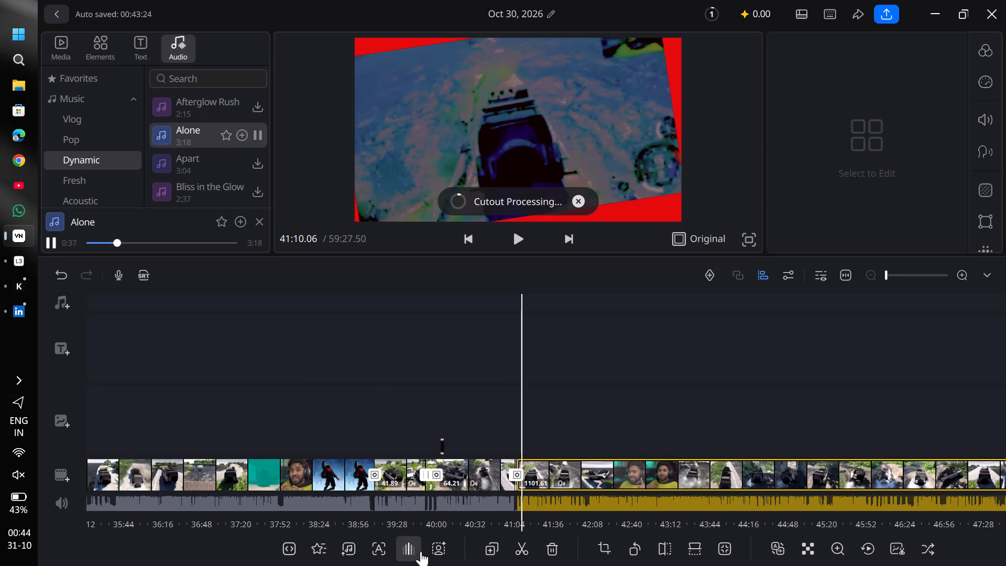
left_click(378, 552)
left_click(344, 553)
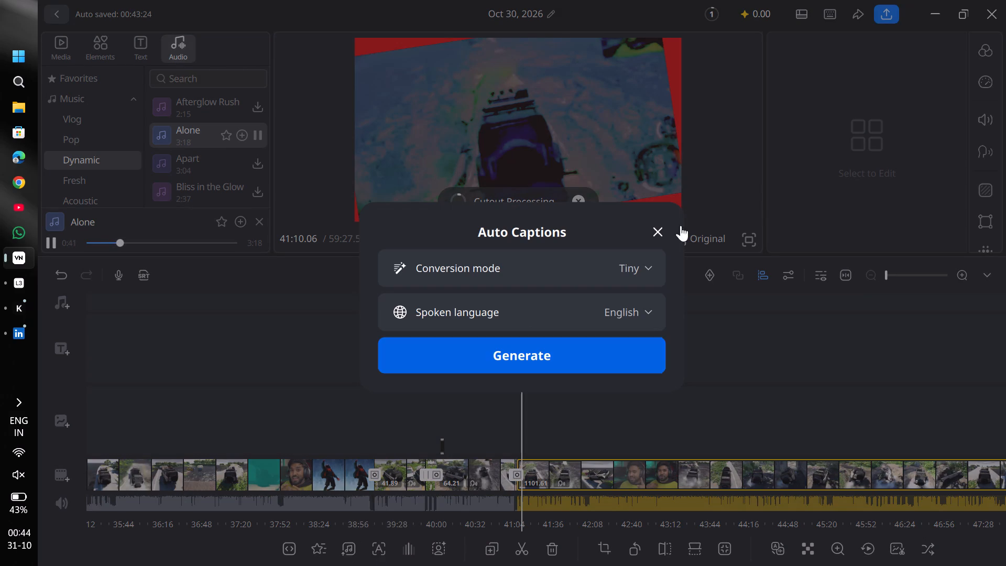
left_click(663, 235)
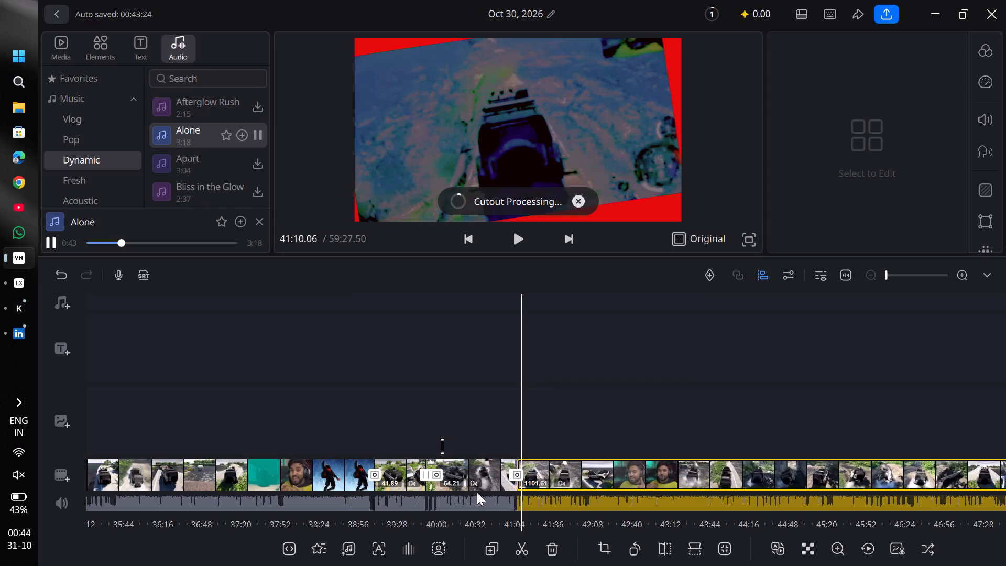
Extract the audio of the duplicated clip at 41:04 onto the music track.
left_click(353, 544)
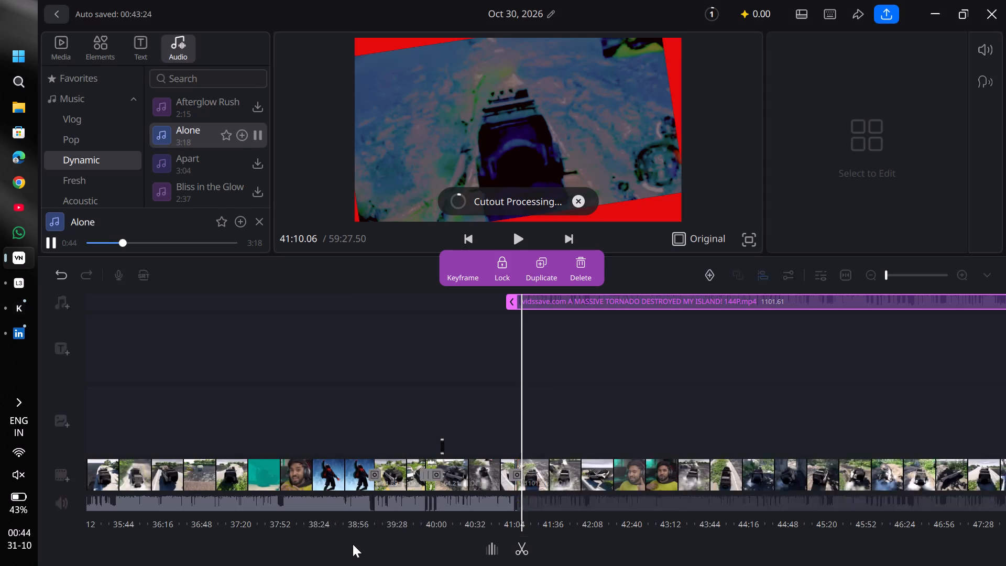
Play the video from 41:10 and examine the footage up to about 47:09.
left_click(514, 238)
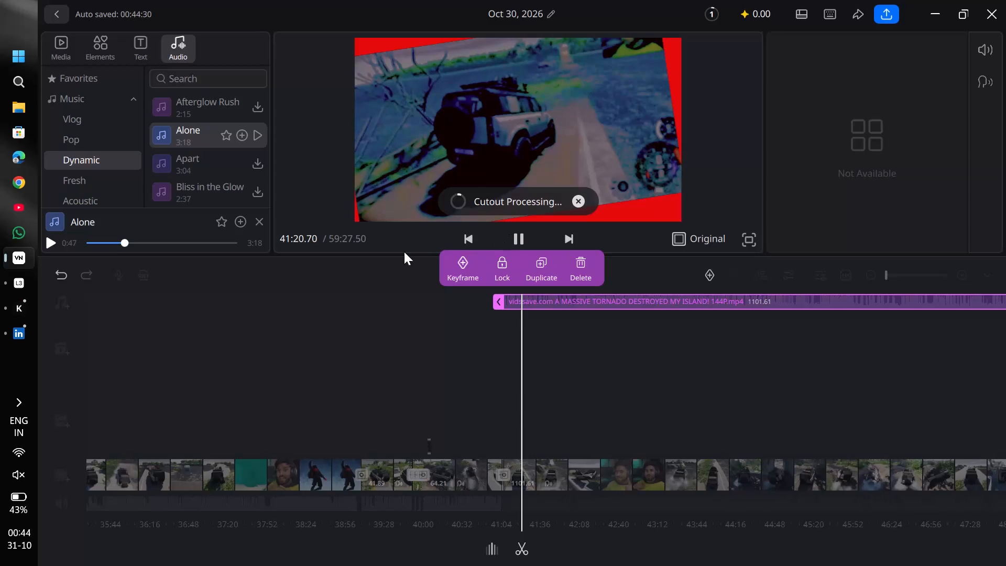
scroll(611, 414, "left", 19)
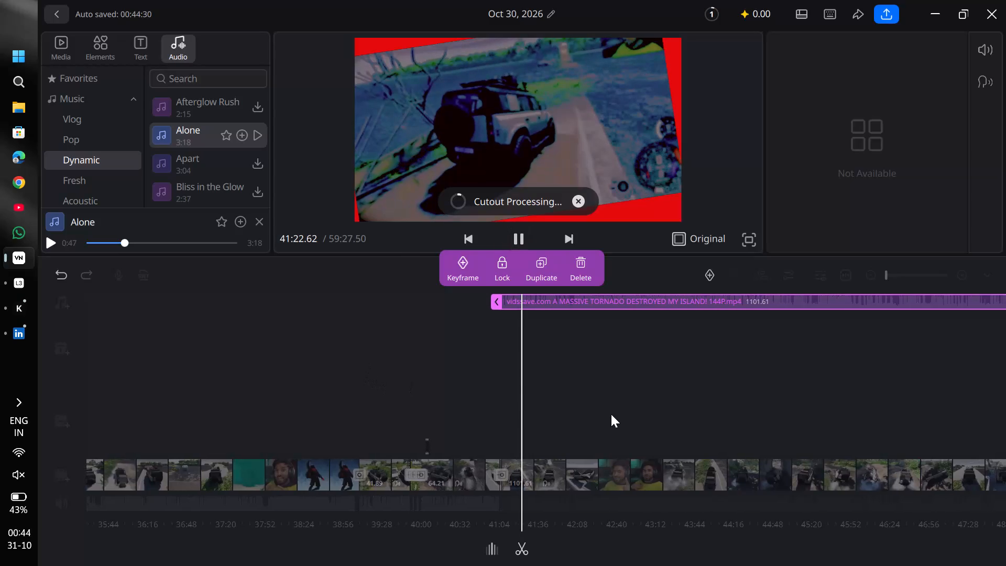
scroll(611, 414, "left", 2)
scroll(611, 414, "down", 2)
scroll(611, 414, "left", 1)
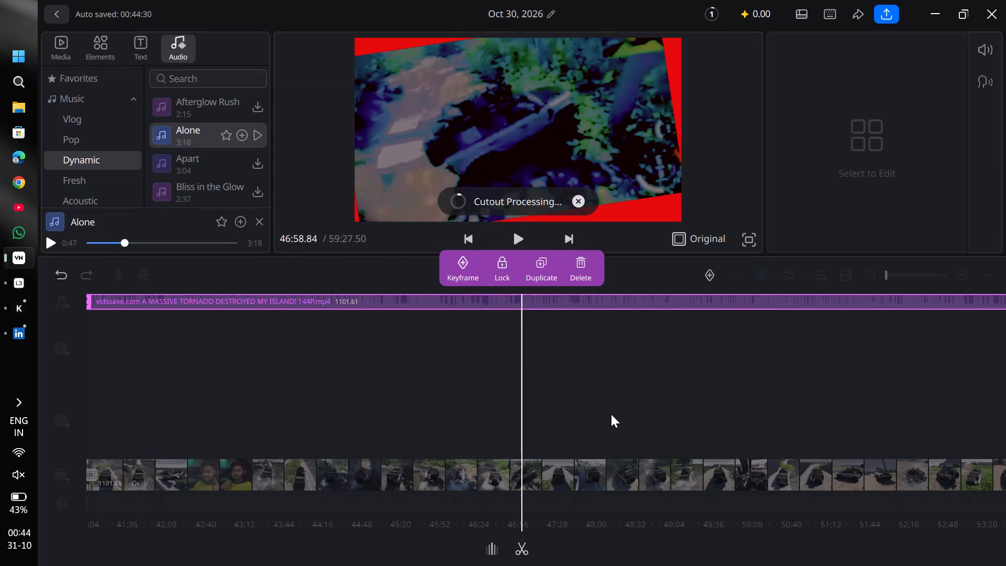
scroll(611, 414, "left", 8)
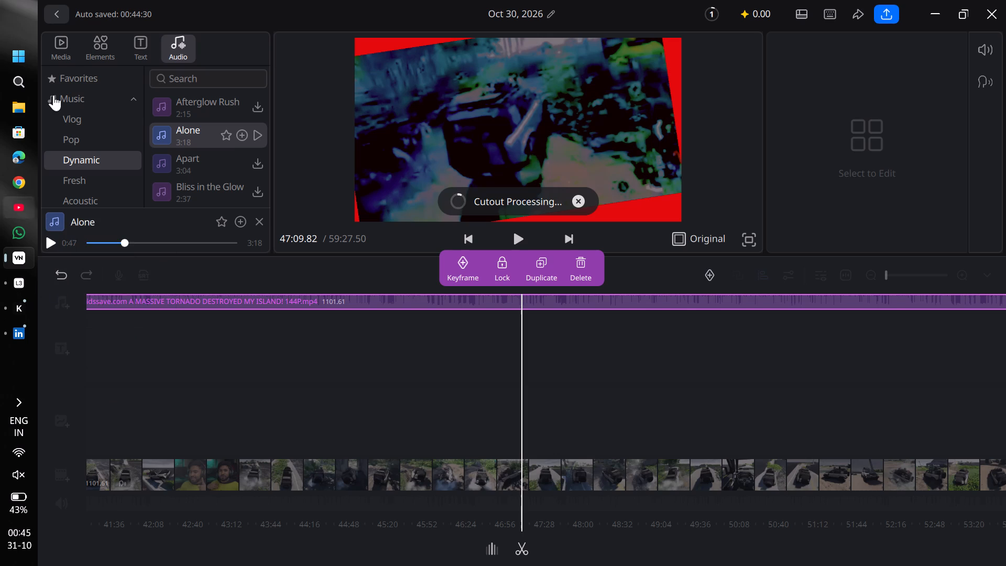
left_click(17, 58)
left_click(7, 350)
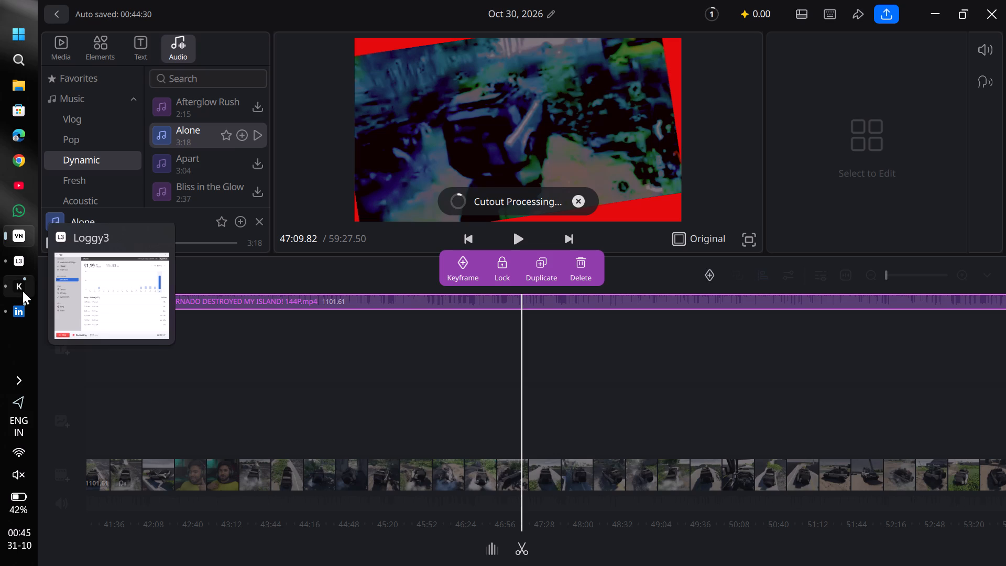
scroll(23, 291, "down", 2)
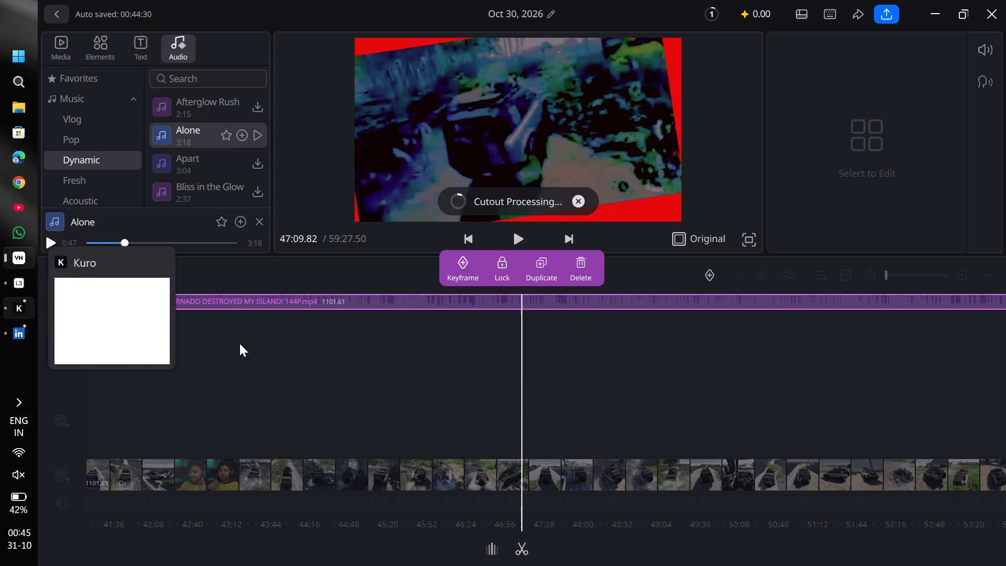
Deselect the extracted audio and play the video from 47:09.
left_click(306, 373)
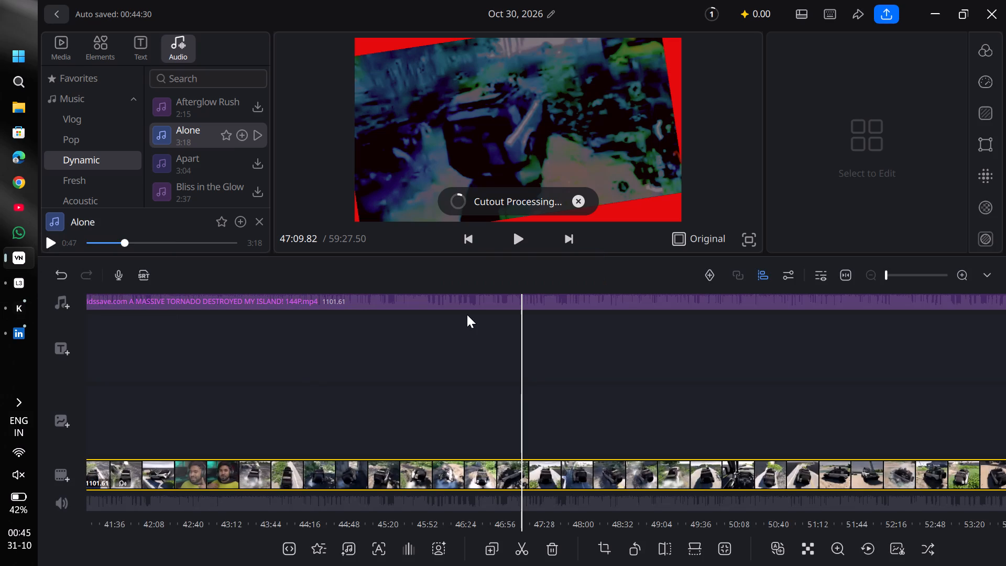
left_click(519, 241)
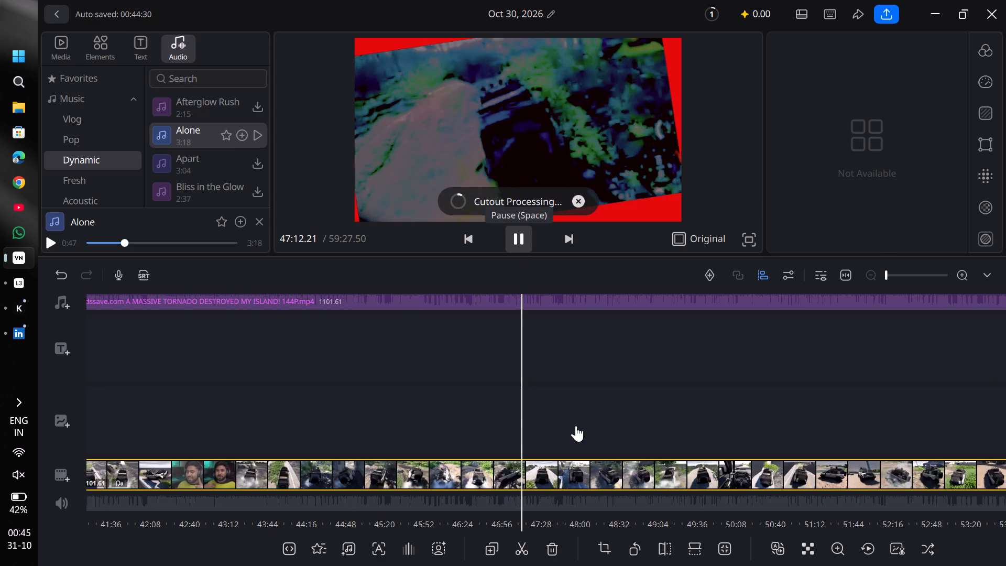
Stop the cutout processing of the duplicated clip.
left_click(579, 201)
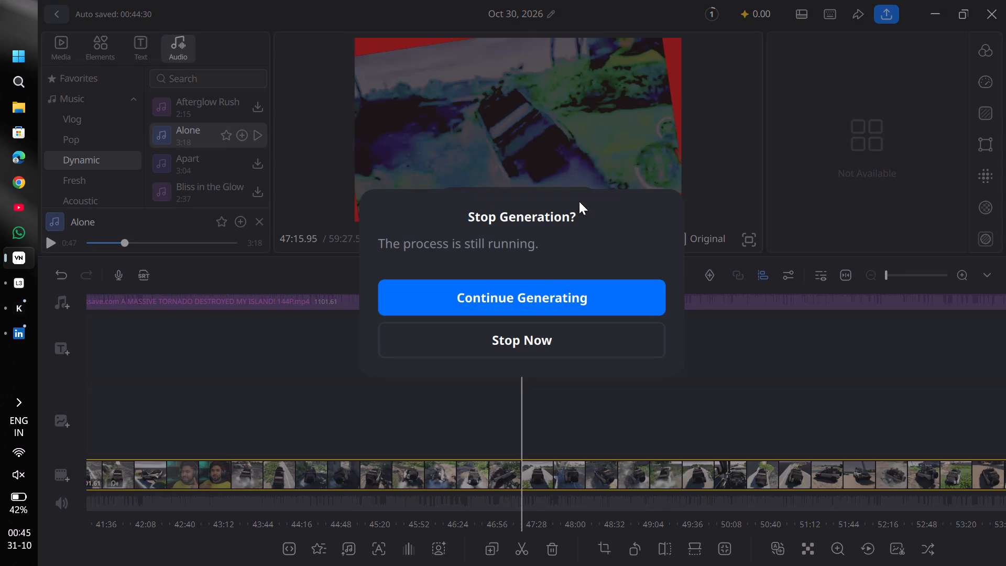
left_click(519, 302)
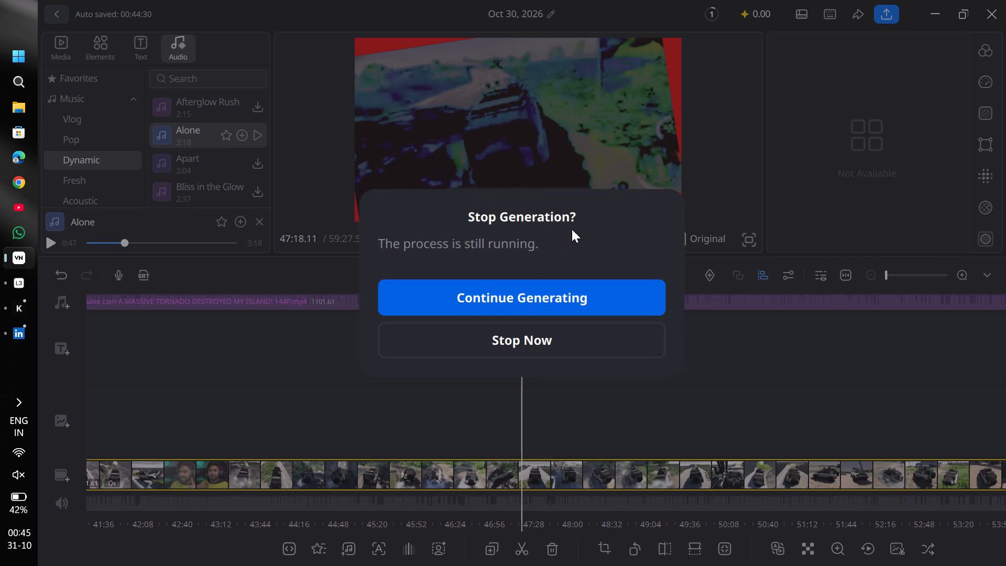
left_click(582, 202)
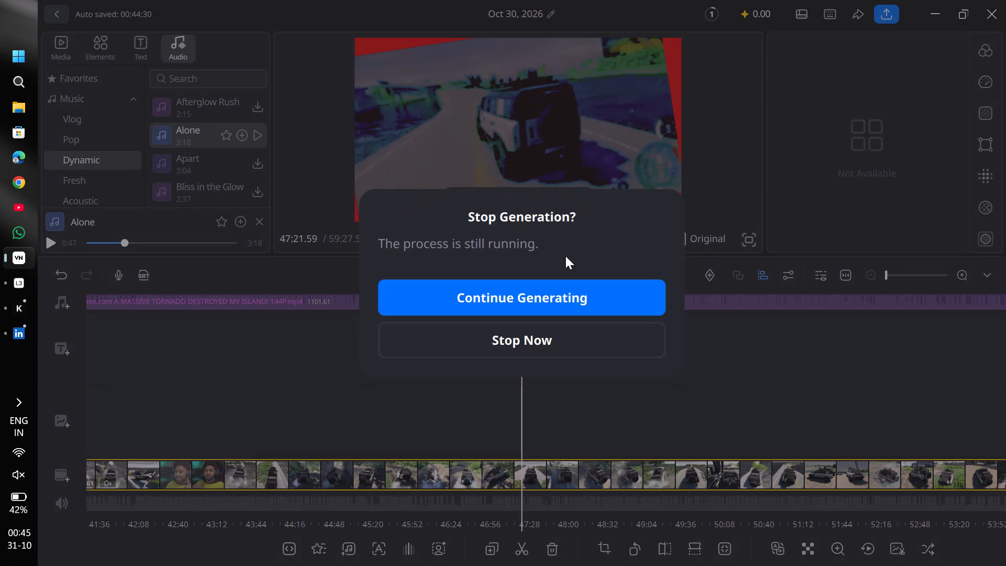
left_click(532, 345)
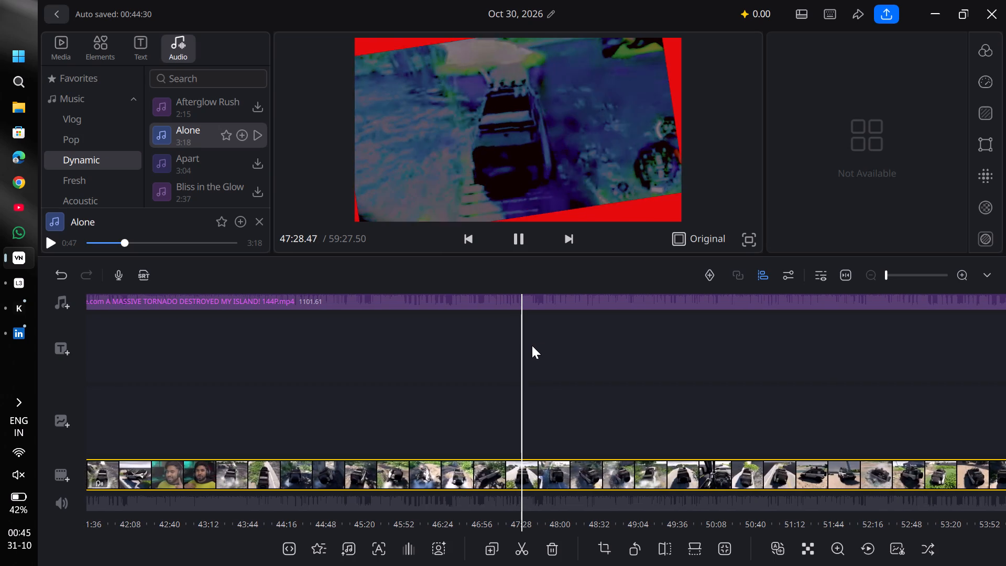
Examine the duplicated clip's footage from about 47:28 to 49:43 on the timeline.
scroll(532, 345, "right", 1)
scroll(532, 345, "down", 5)
scroll(532, 345, "left", 2)
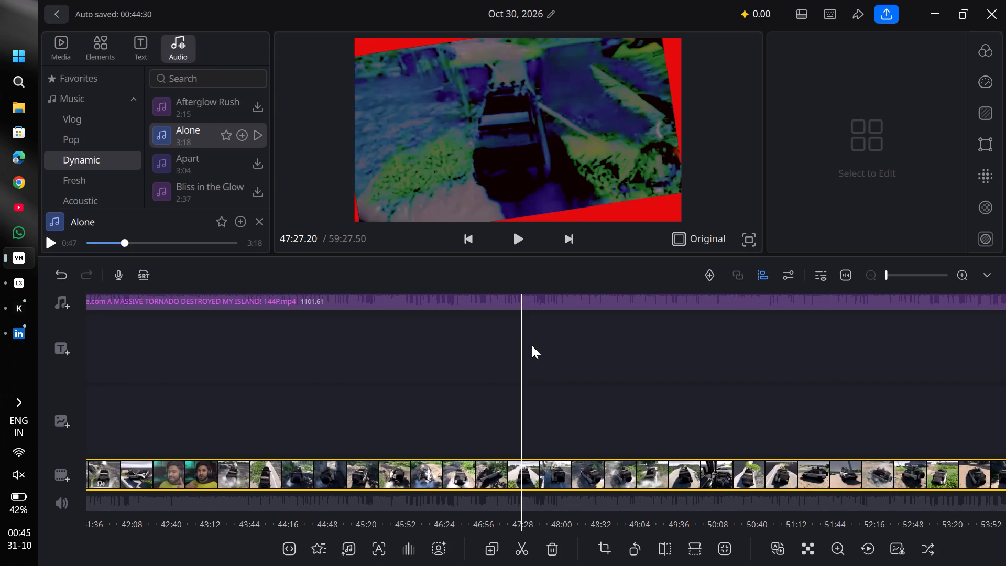
scroll(532, 345, "left", 10)
scroll(594, 460, "left", 5)
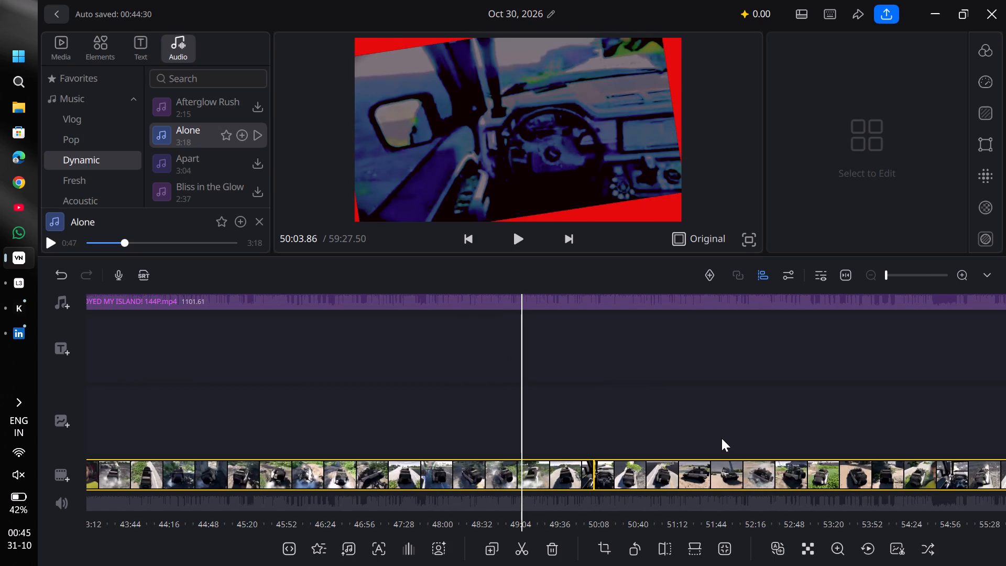
scroll(721, 438, "left", 4)
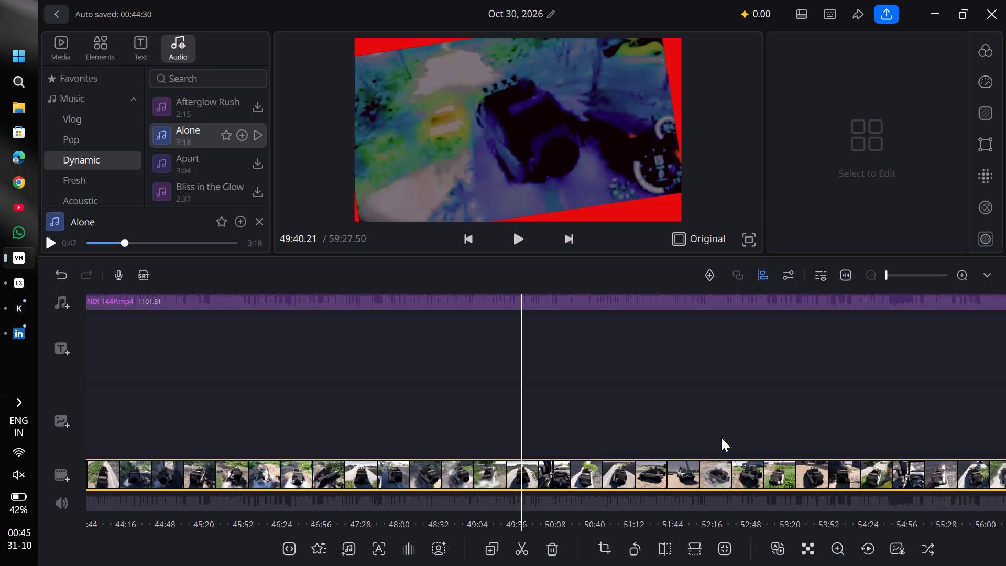
scroll(721, 438, "left", 1)
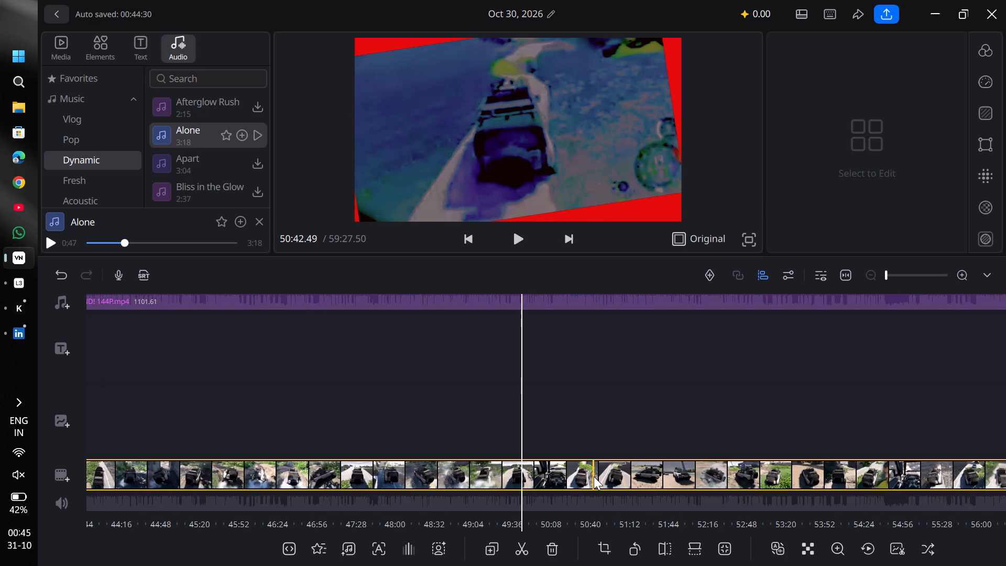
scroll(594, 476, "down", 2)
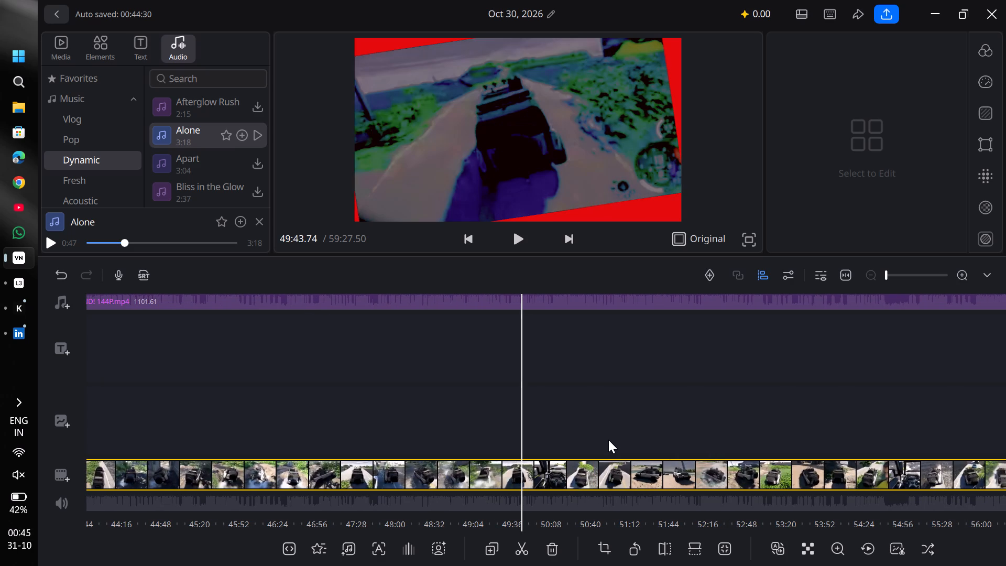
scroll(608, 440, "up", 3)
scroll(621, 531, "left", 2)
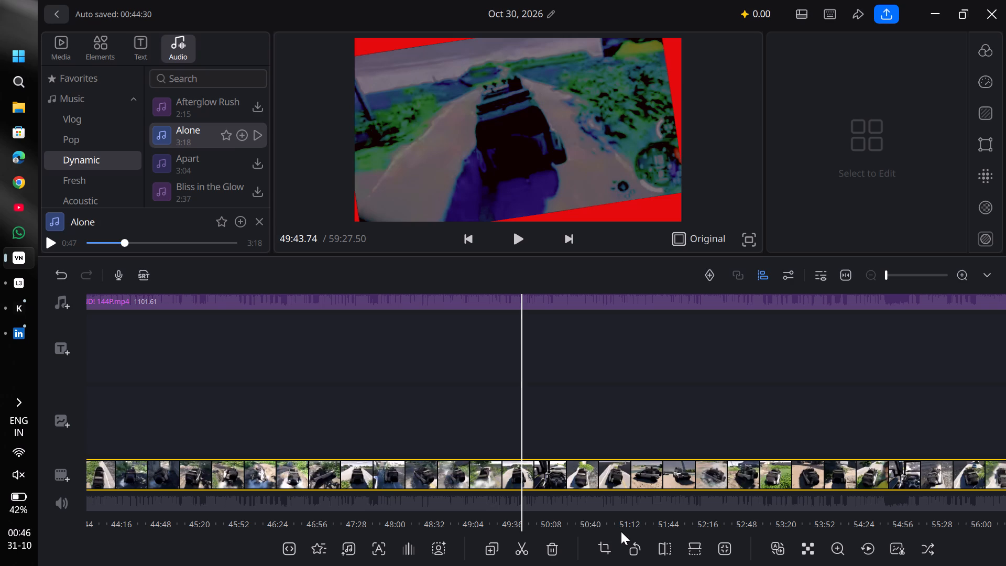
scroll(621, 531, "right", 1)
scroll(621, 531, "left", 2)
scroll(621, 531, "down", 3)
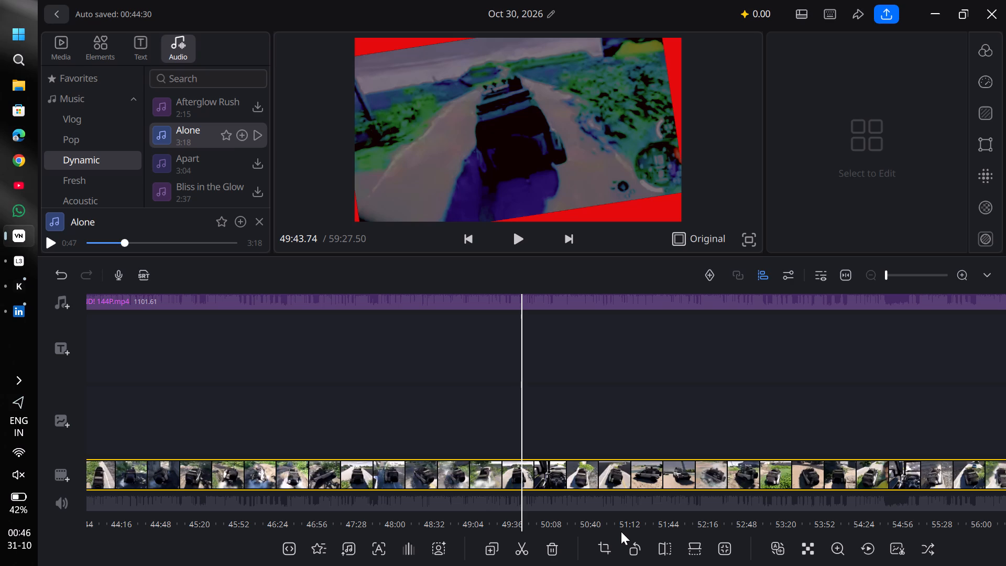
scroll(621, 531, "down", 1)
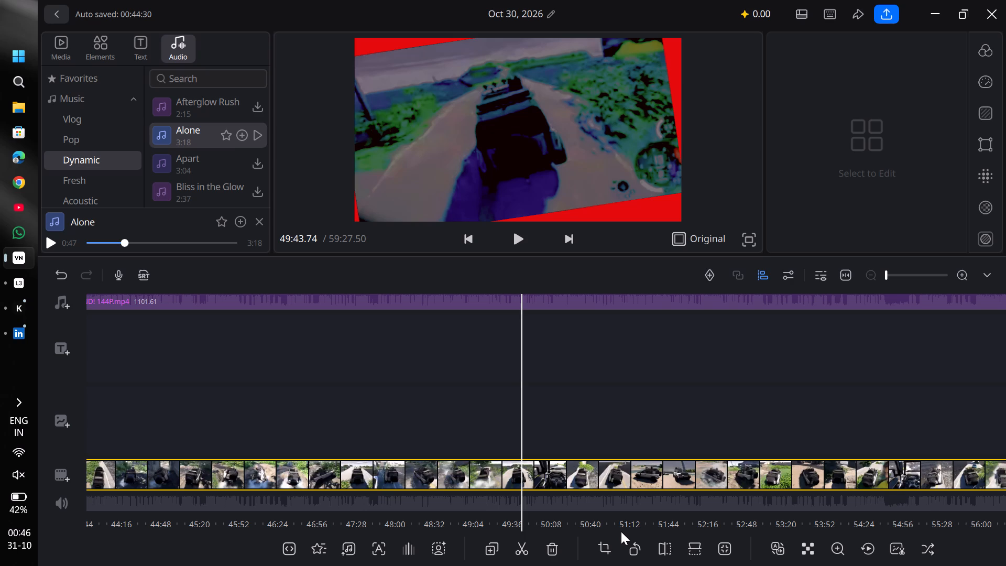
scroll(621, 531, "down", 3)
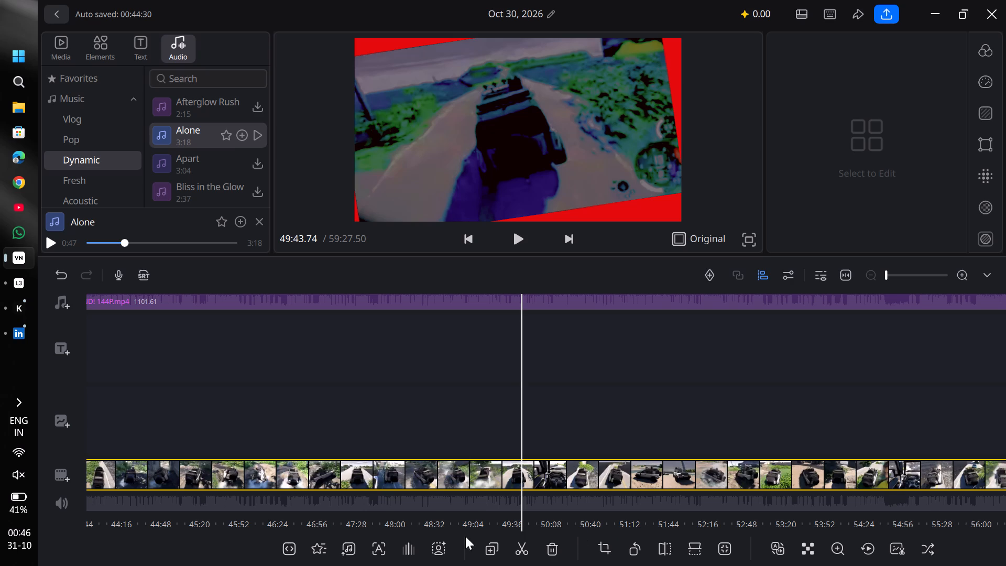